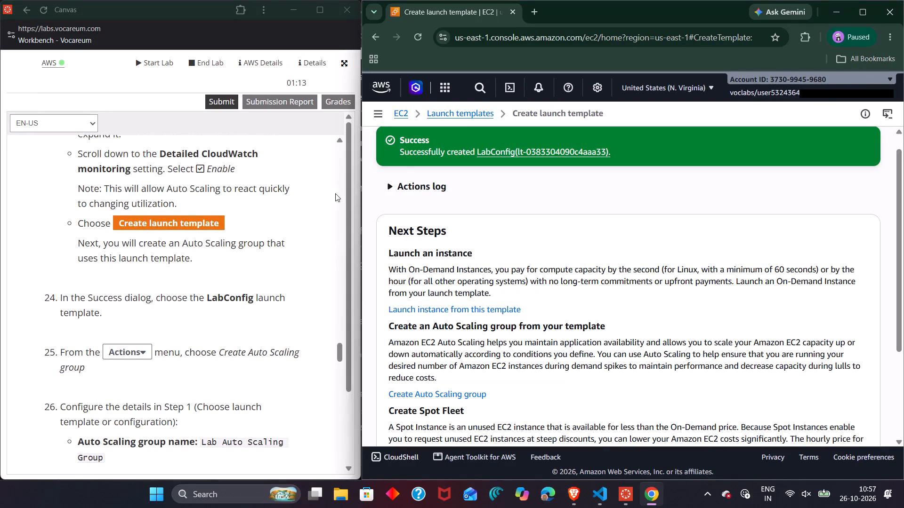
Open the newly created LabConfig launch template and start creating an Auto Scaling group from it.
{"action": "left_click", "coordinate": [494, 155]}
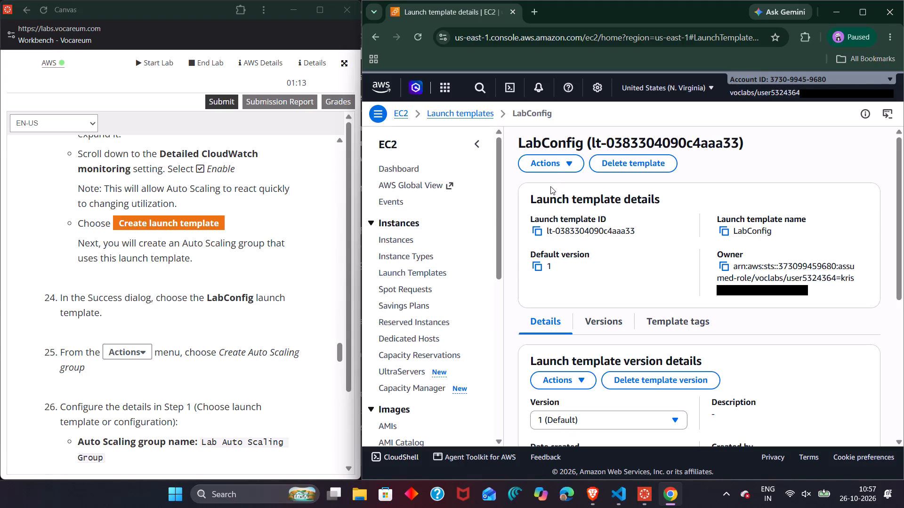
{"action": "key", "text": "w"}
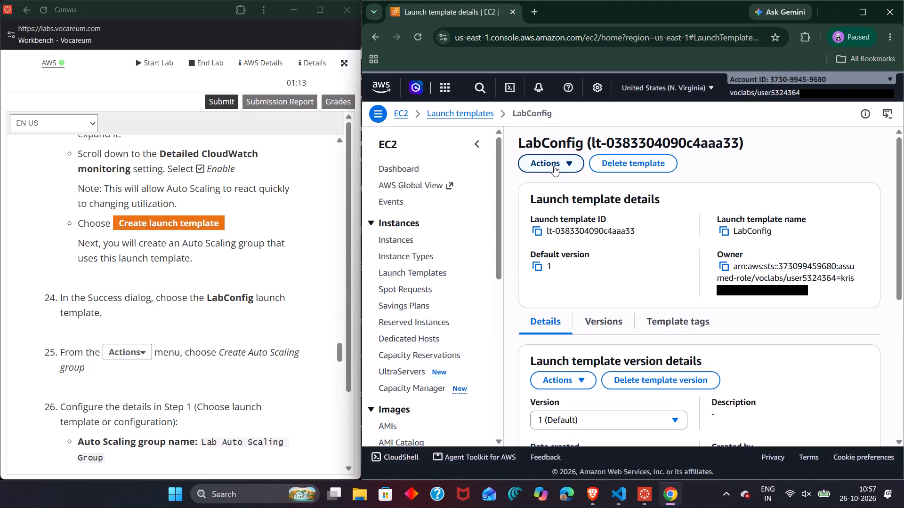
{"action": "left_click", "coordinate": [554, 166]}
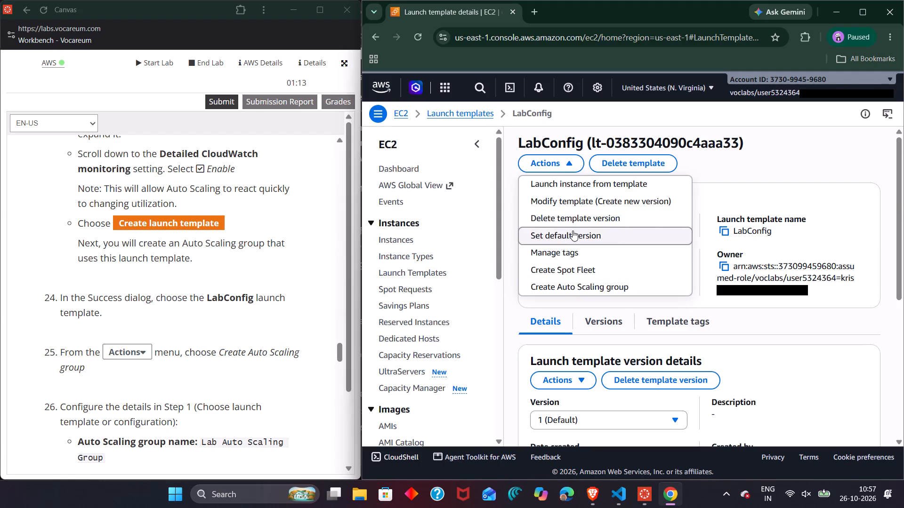
{"action": "left_click", "coordinate": [592, 283]}
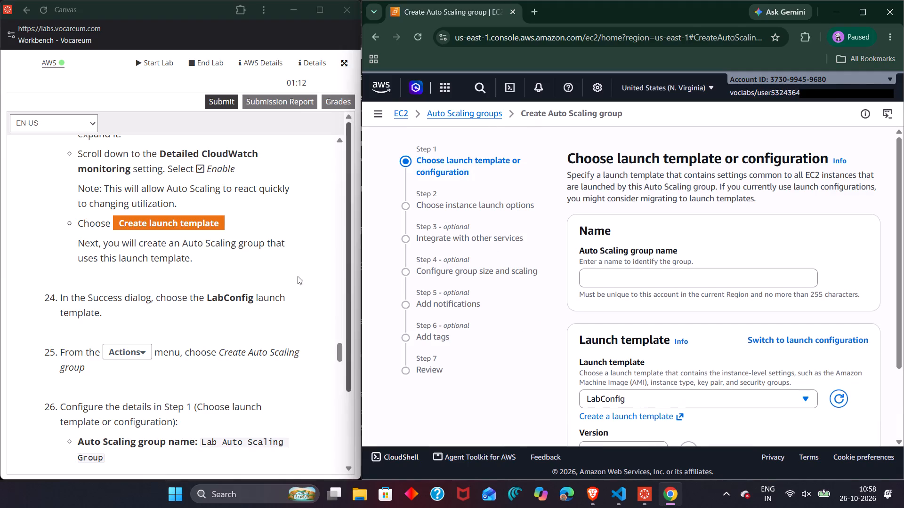
Name the Auto Scaling group "Lab Auto Scaling Group", copying the name from the lab instructions.
{"action": "scroll", "coordinate": [73, 317], "scroll_direction": "down", "scroll_amount": 3}
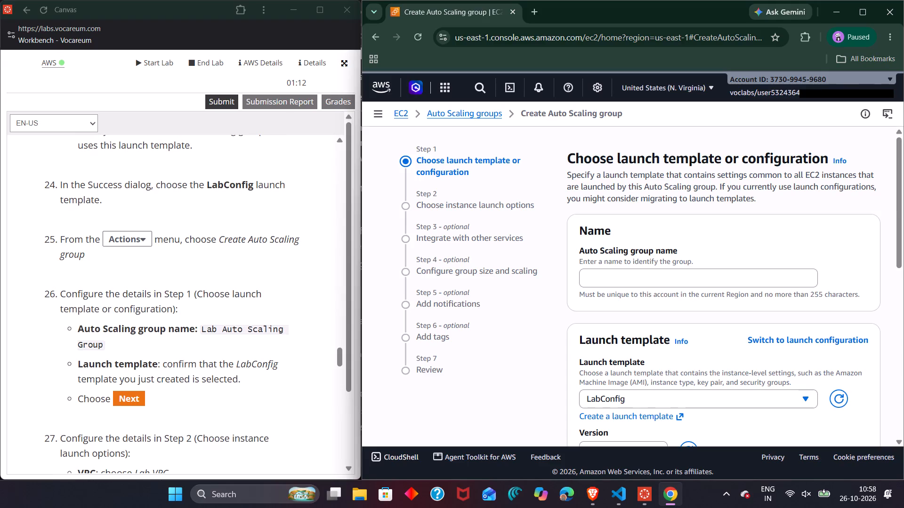
{"action": "double_click", "coordinate": [286, 329]}
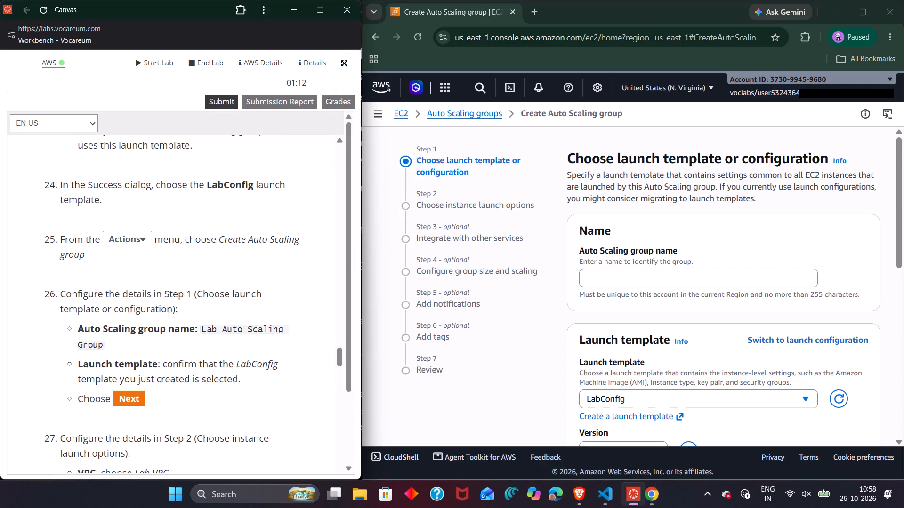
{"action": "left_click", "coordinate": [107, 346]}
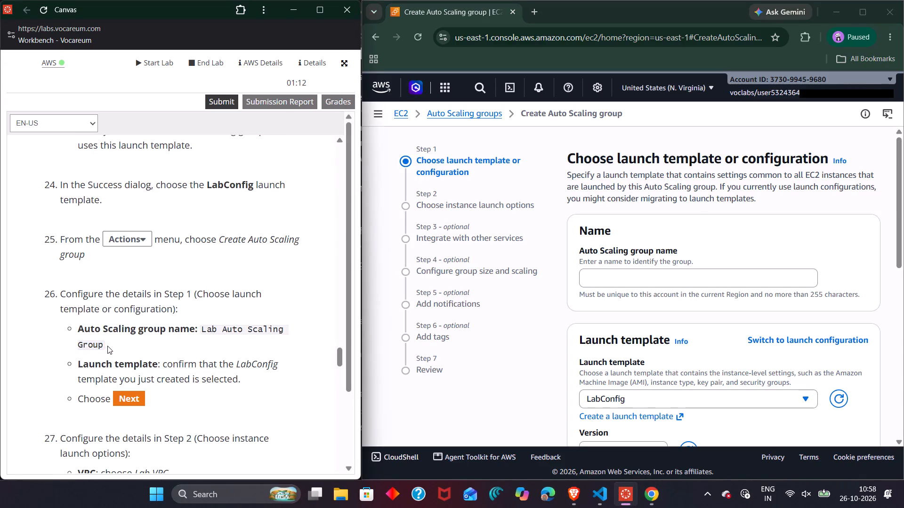
{"action": "left_click_drag", "start_coordinate": [107, 346], "coordinate": [202, 327]}
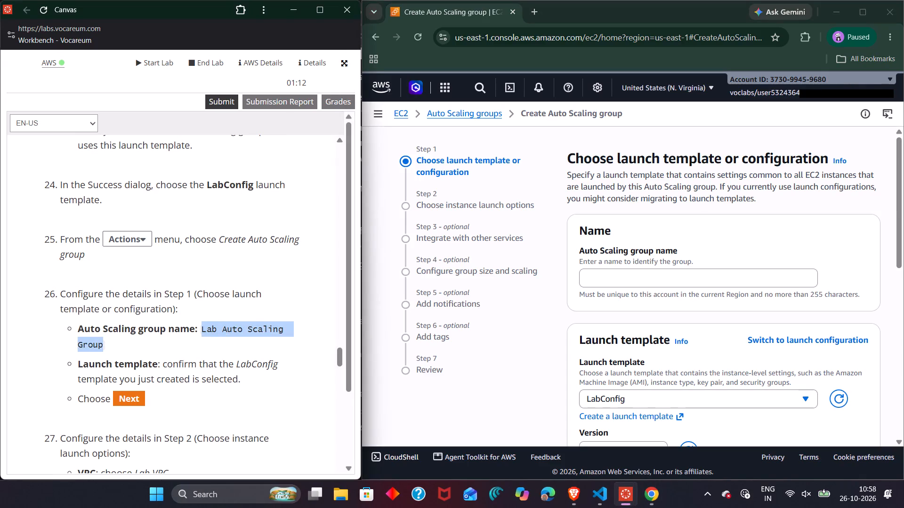
{"action": "key", "text": "ctrl+c"}
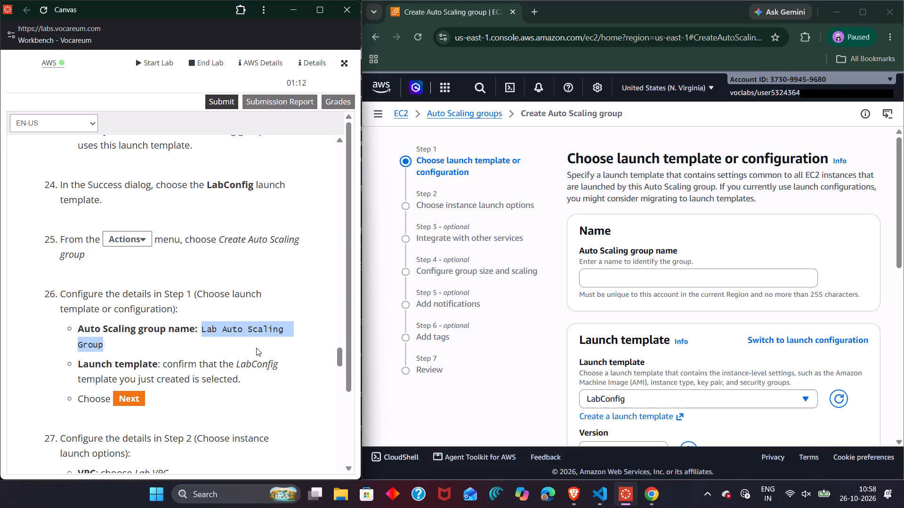
{"action": "left_click", "coordinate": [257, 348]}
{"action": "left_click", "coordinate": [605, 279]}
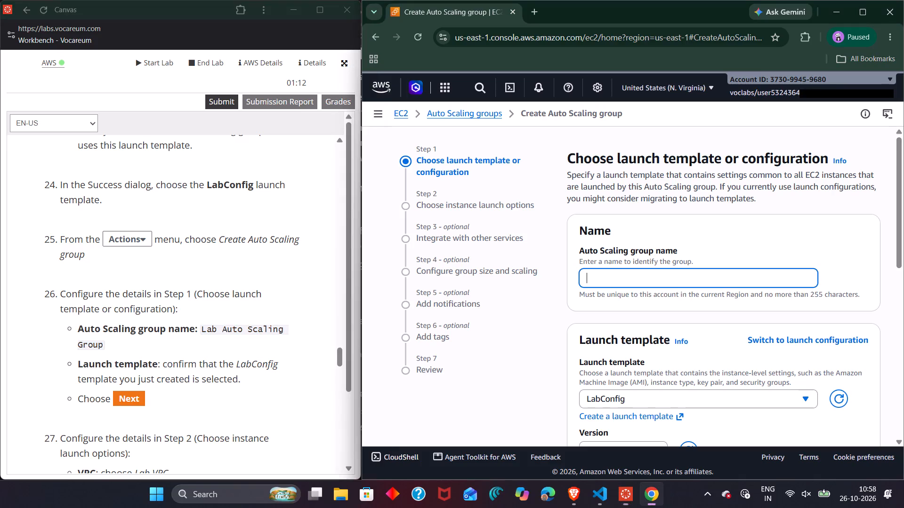
{"action": "key", "text": "ctrl+v"}
Check the launch template details, keep LabConfig with version Default (1), and continue to the instance launch options.
{"action": "scroll", "coordinate": [147, 331], "scroll_direction": "down", "scroll_amount": 1}
{"action": "scroll", "coordinate": [524, 352], "scroll_direction": "down", "scroll_amount": 1}
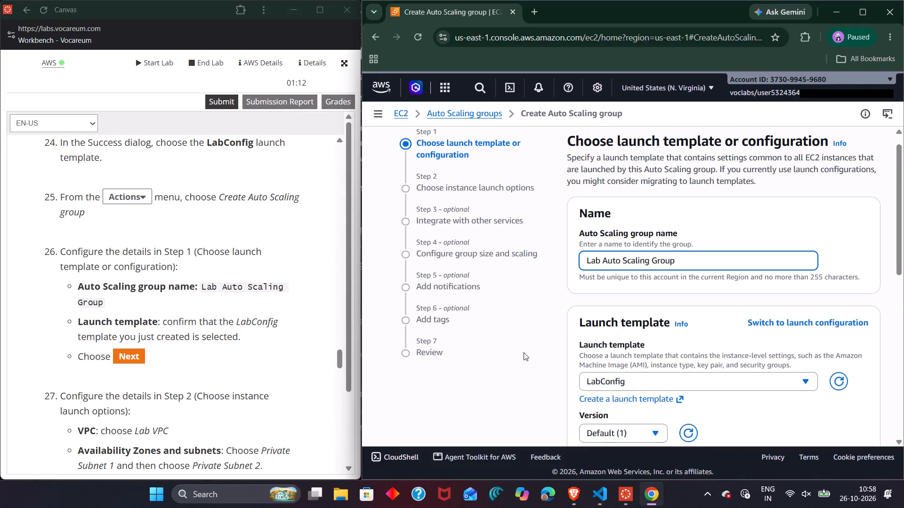
{"action": "scroll", "coordinate": [524, 352], "scroll_direction": "down", "scroll_amount": 2}
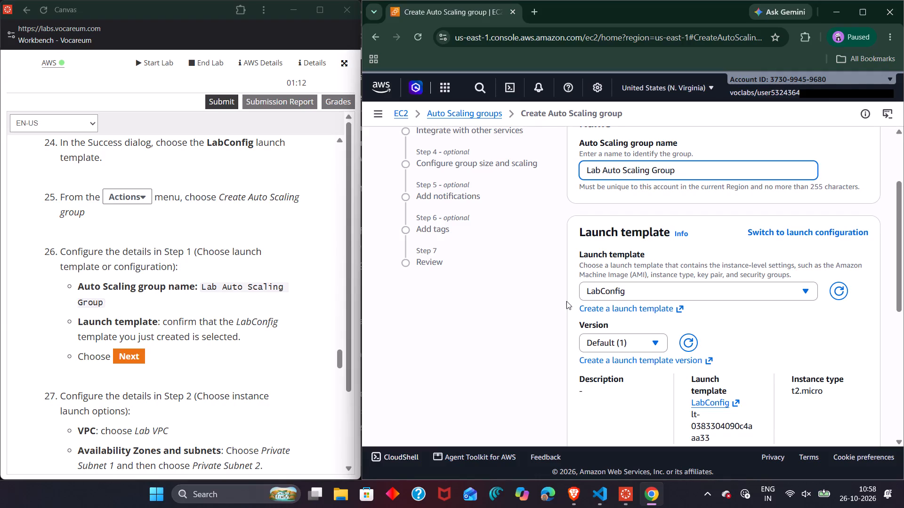
{"action": "scroll", "coordinate": [548, 321], "scroll_direction": "down", "scroll_amount": 3}
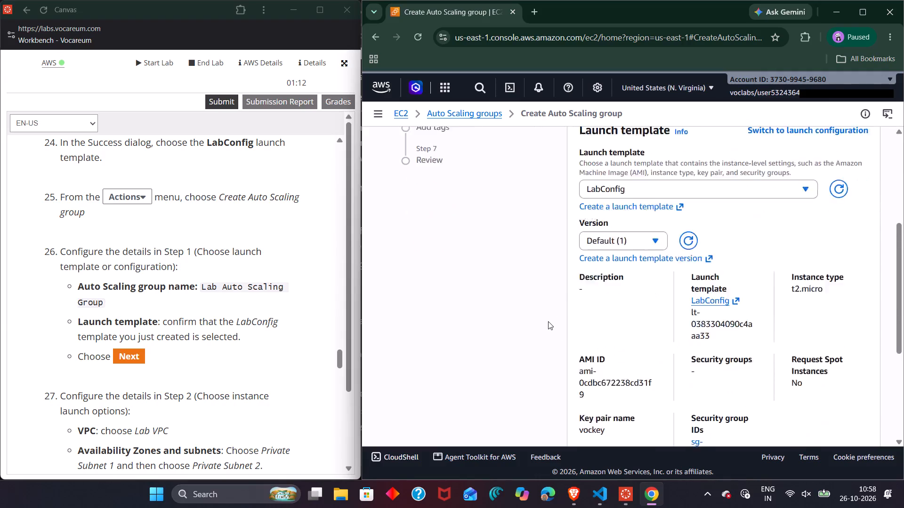
{"action": "scroll", "coordinate": [548, 321], "scroll_direction": "down", "scroll_amount": 6}
{"action": "left_click", "coordinate": [873, 413]}
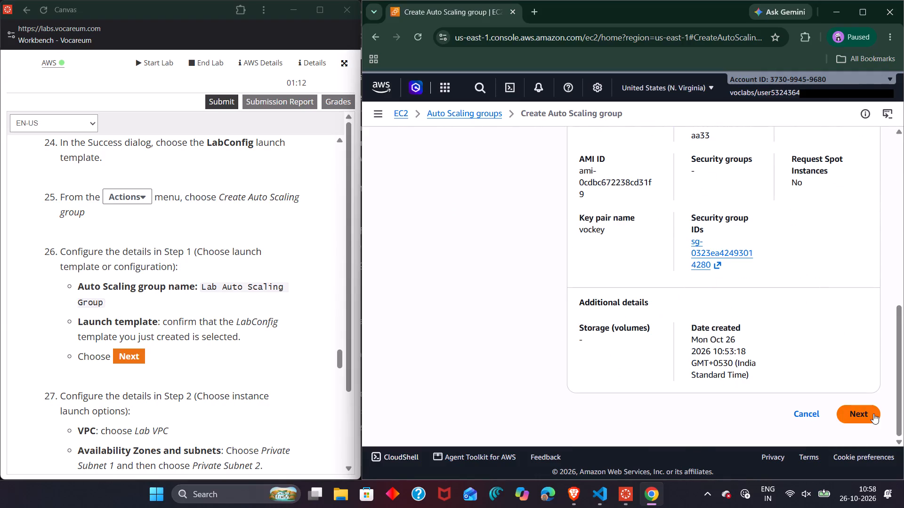
Set the Auto Scaling group's VPC to Lab VPC (10.0.0.0/16), following the lab instructions.
{"action": "scroll", "coordinate": [199, 343], "scroll_direction": "down", "scroll_amount": 1}
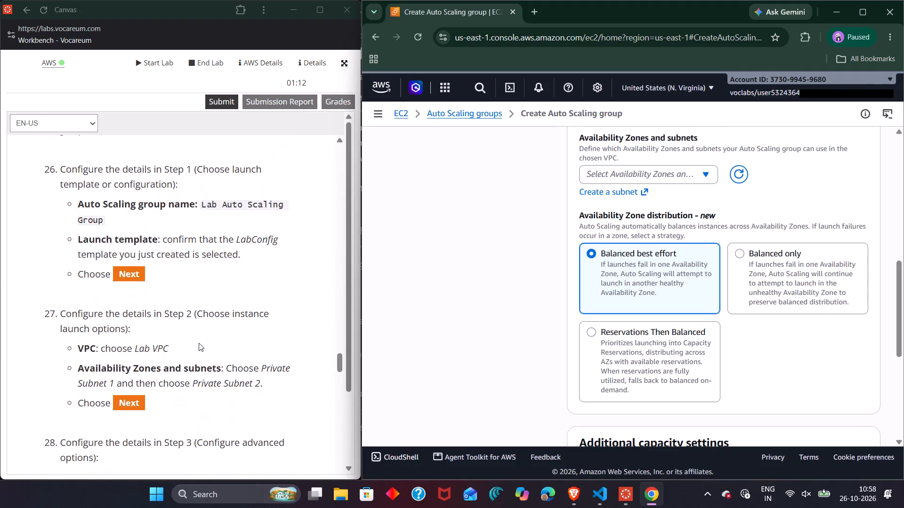
{"action": "scroll", "coordinate": [199, 343], "scroll_direction": "down", "scroll_amount": 2}
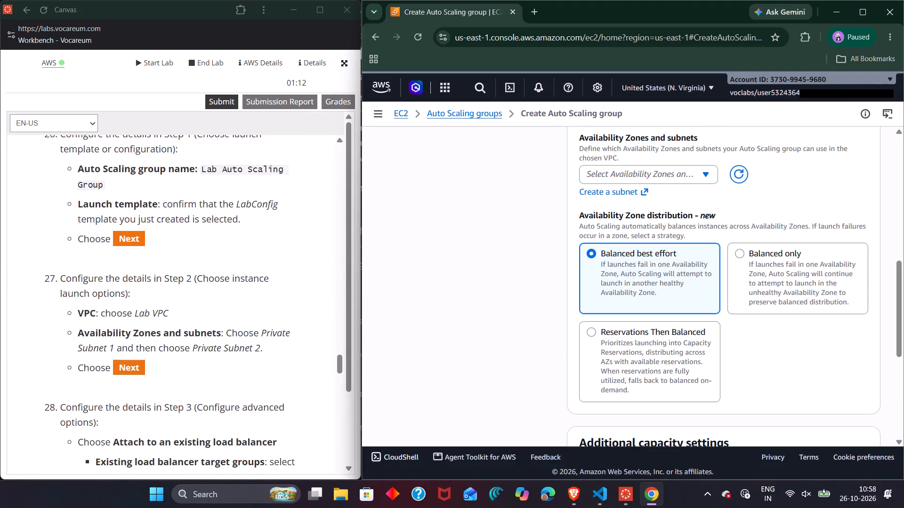
{"action": "scroll", "coordinate": [502, 244], "scroll_direction": "up", "scroll_amount": 1}
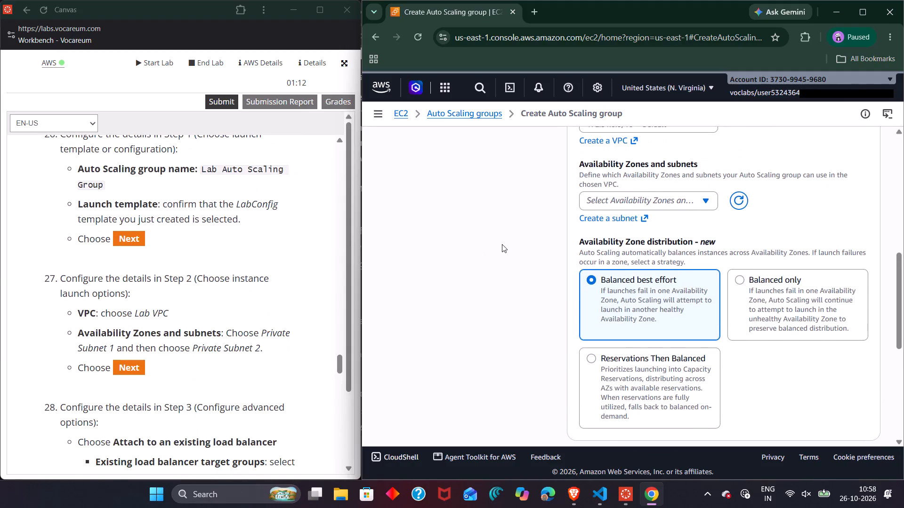
{"action": "scroll", "coordinate": [502, 244], "scroll_direction": "up", "scroll_amount": 2}
{"action": "scroll", "coordinate": [502, 244], "scroll_direction": "down", "scroll_amount": 1}
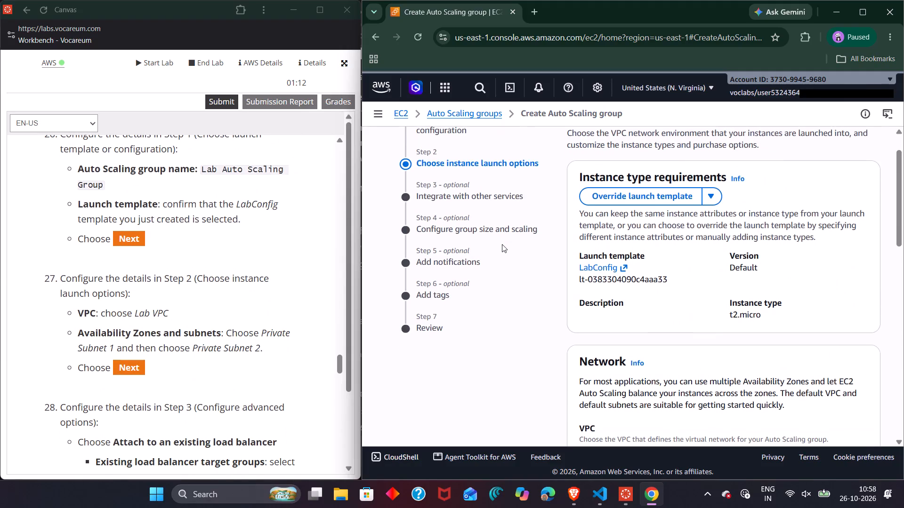
{"action": "scroll", "coordinate": [502, 244], "scroll_direction": "down", "scroll_amount": 3}
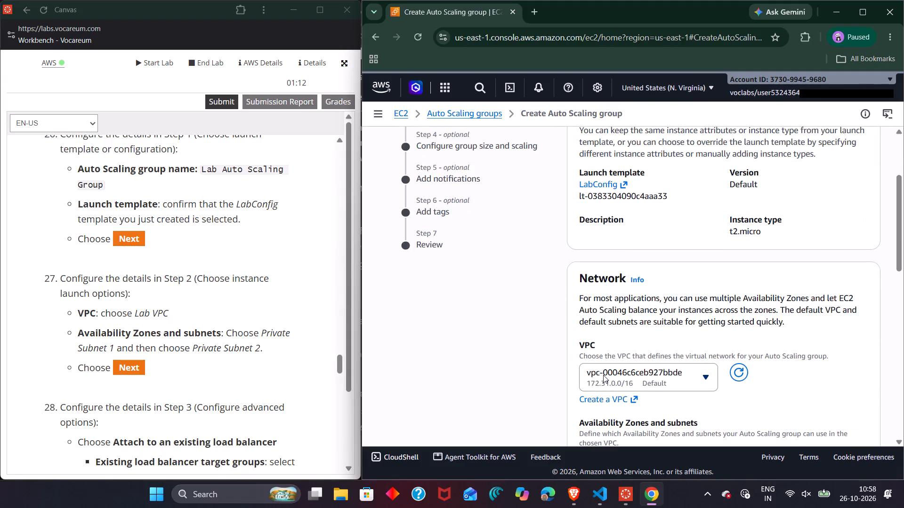
{"action": "left_click", "coordinate": [605, 375]}
{"action": "left_click", "coordinate": [631, 314]}
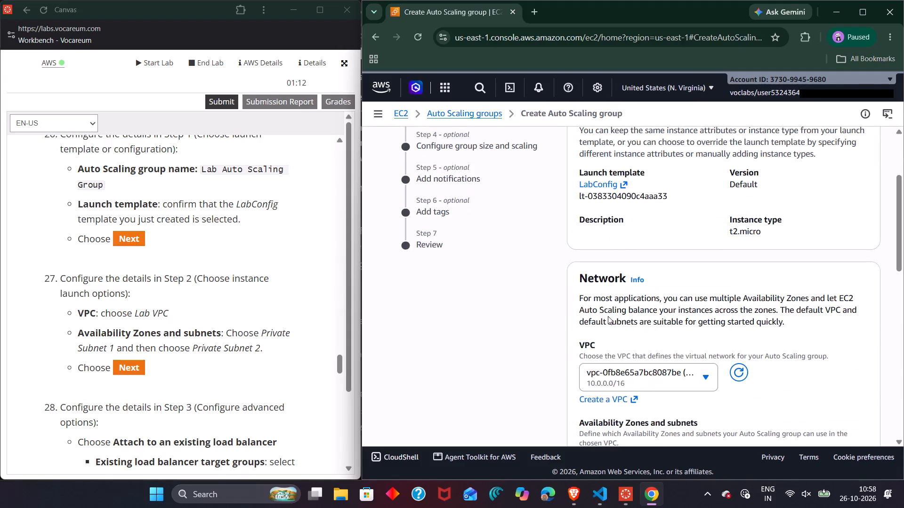
Select Private Subnet 1 (us-east-1a) and Private Subnet 2 (us-east-1b) as the group's Availability Zones and subnets.
{"action": "scroll", "coordinate": [498, 346], "scroll_direction": "down", "scroll_amount": 3}
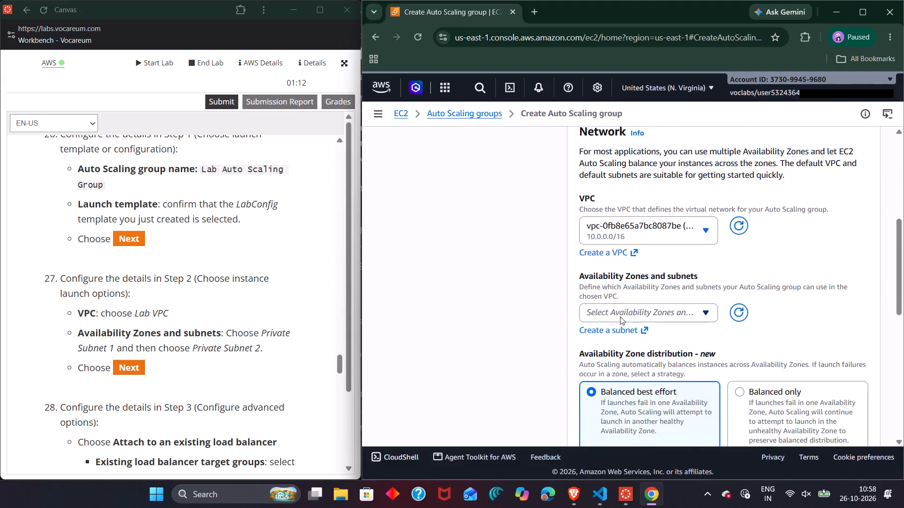
{"action": "left_click", "coordinate": [620, 317]}
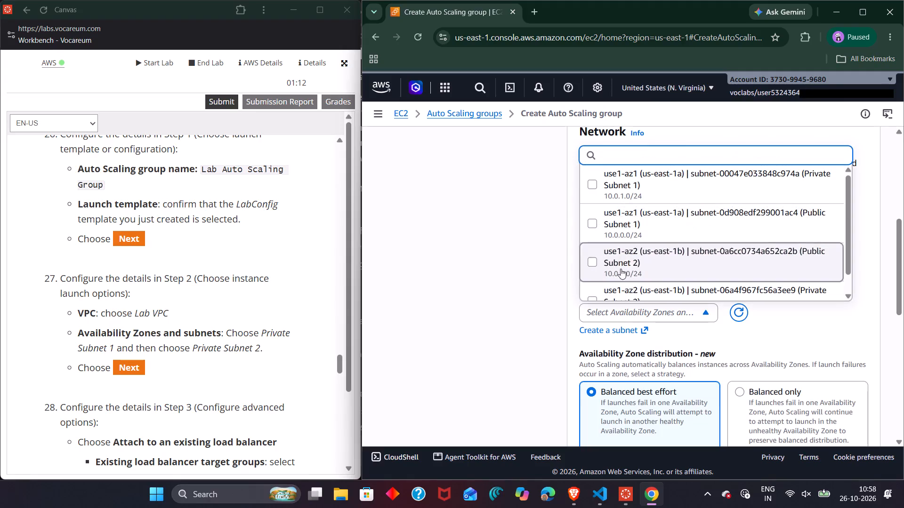
{"action": "left_click", "coordinate": [621, 193]}
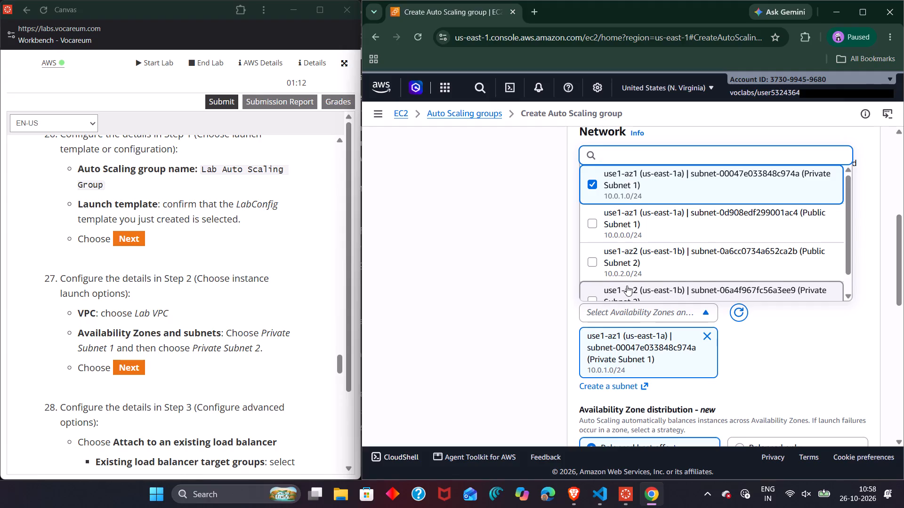
{"action": "scroll", "coordinate": [627, 286], "scroll_direction": "down", "scroll_amount": 1}
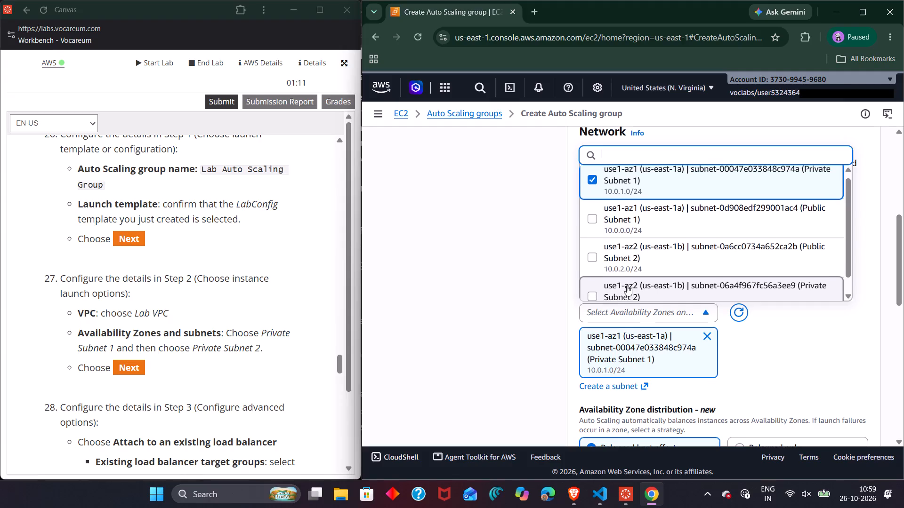
{"action": "scroll", "coordinate": [627, 286], "scroll_direction": "down", "scroll_amount": 1}
{"action": "left_click", "coordinate": [627, 286]}
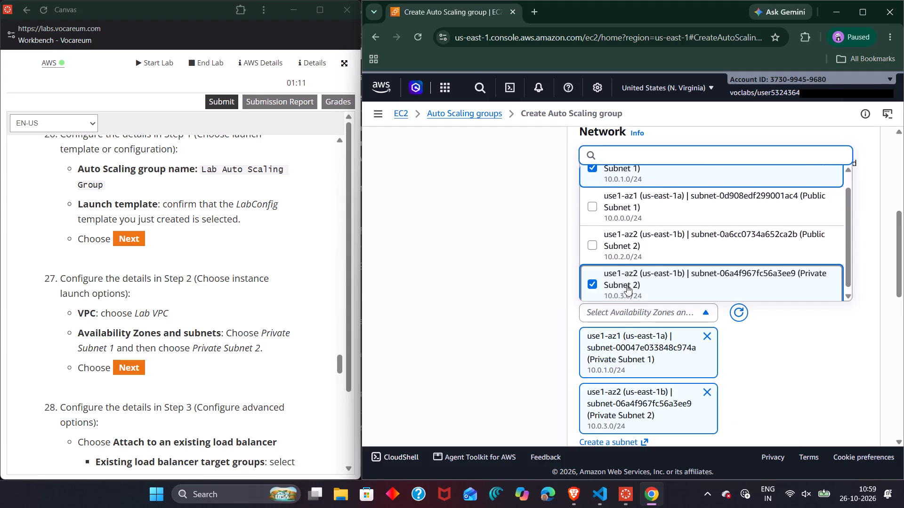
{"action": "scroll", "coordinate": [627, 286], "scroll_direction": "down", "scroll_amount": 1}
{"action": "left_click", "coordinate": [512, 287]}
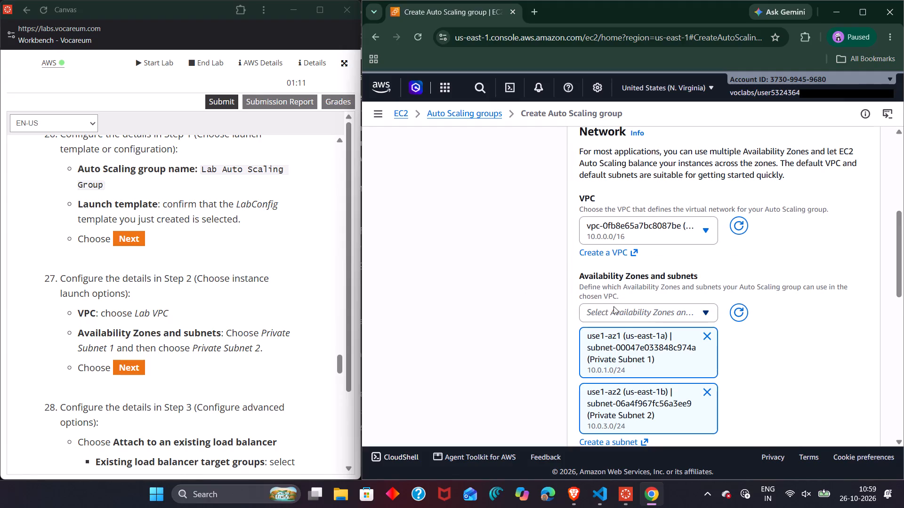
Keep the default zone distribution and capacity reservation settings and continue to the integration with other services.
{"action": "scroll", "coordinate": [613, 306], "scroll_direction": "down", "scroll_amount": 3}
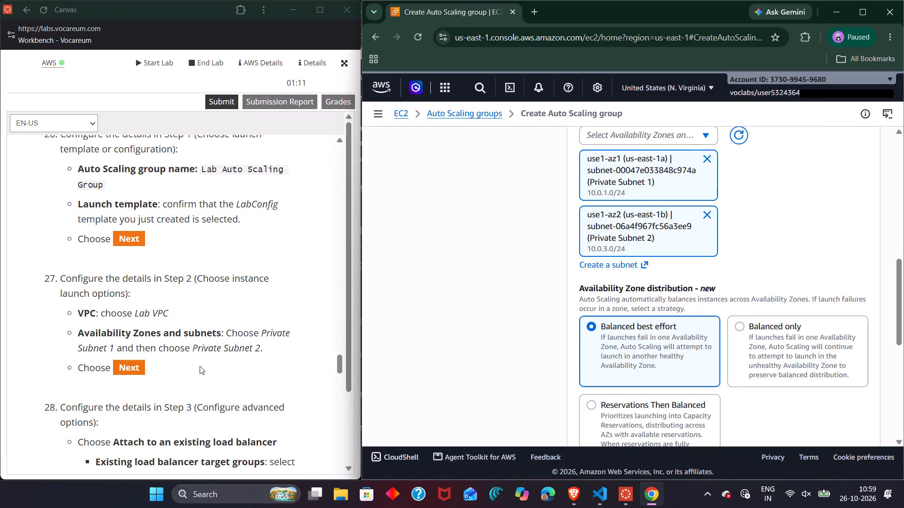
{"action": "scroll", "coordinate": [179, 373], "scroll_direction": "down", "scroll_amount": 1}
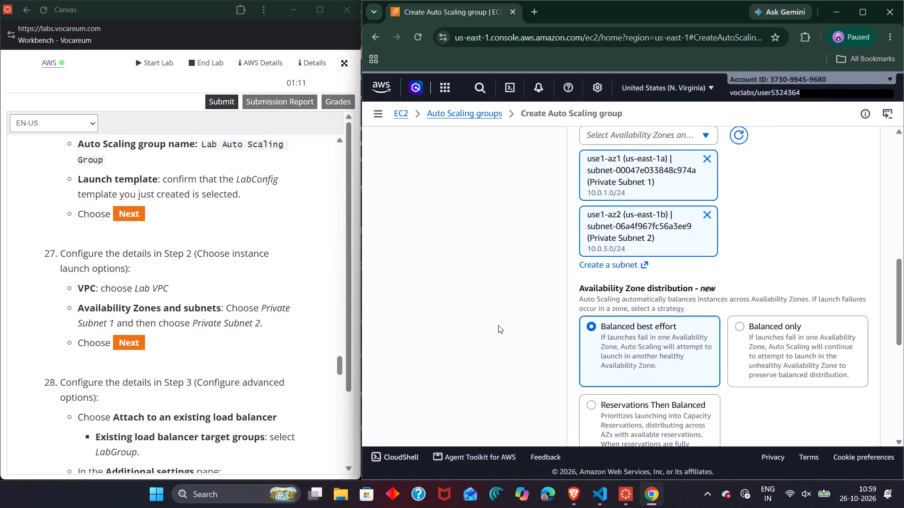
{"action": "scroll", "coordinate": [521, 322], "scroll_direction": "down", "scroll_amount": 6}
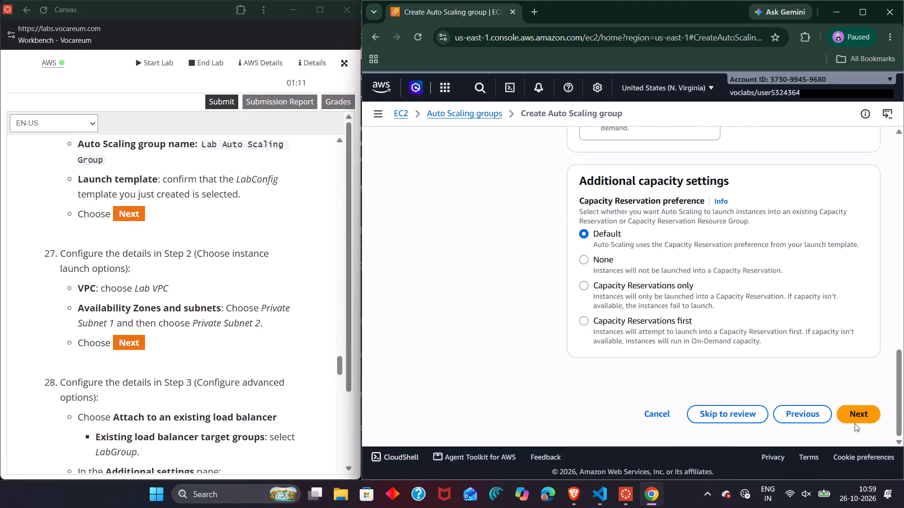
{"action": "left_click", "coordinate": [856, 415]}
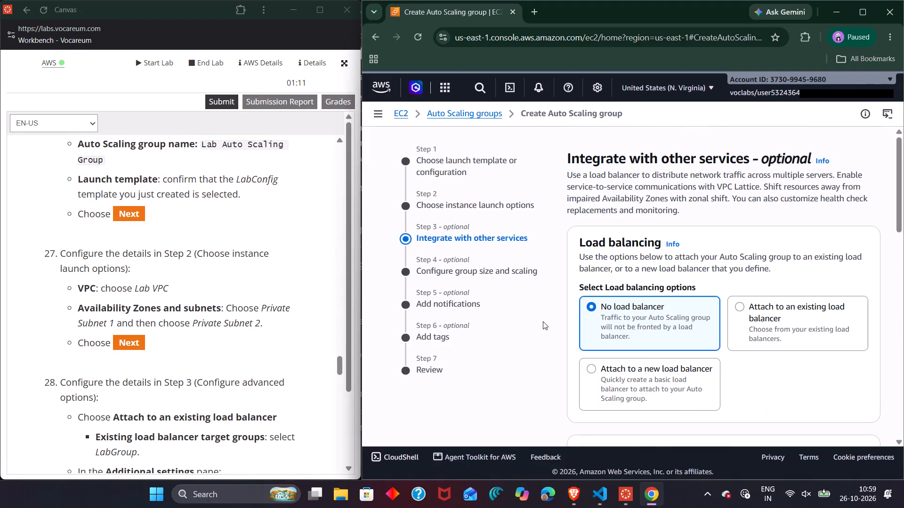
Following lab instruction 28, set the group's load balancing option to Attach to an existing load balancer.
{"action": "scroll", "coordinate": [211, 414], "scroll_direction": "down", "scroll_amount": 1}
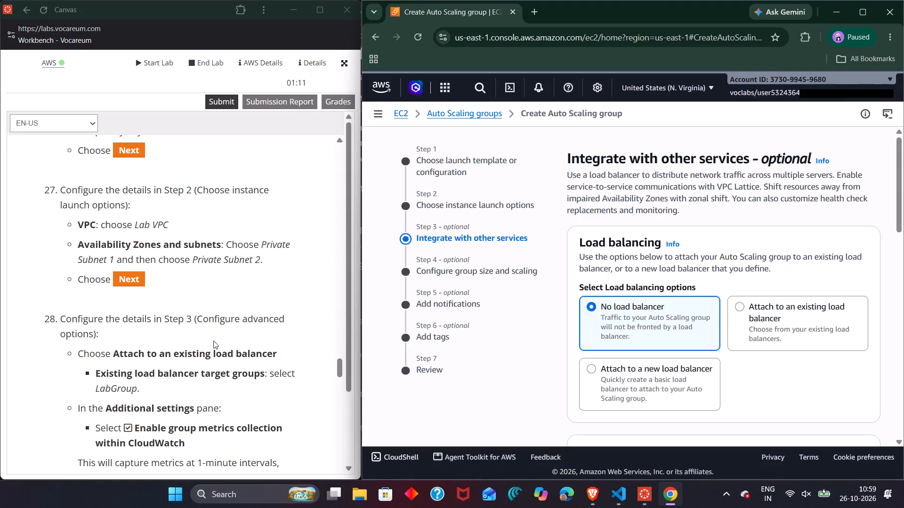
{"action": "scroll", "coordinate": [132, 337], "scroll_direction": "down", "scroll_amount": 1}
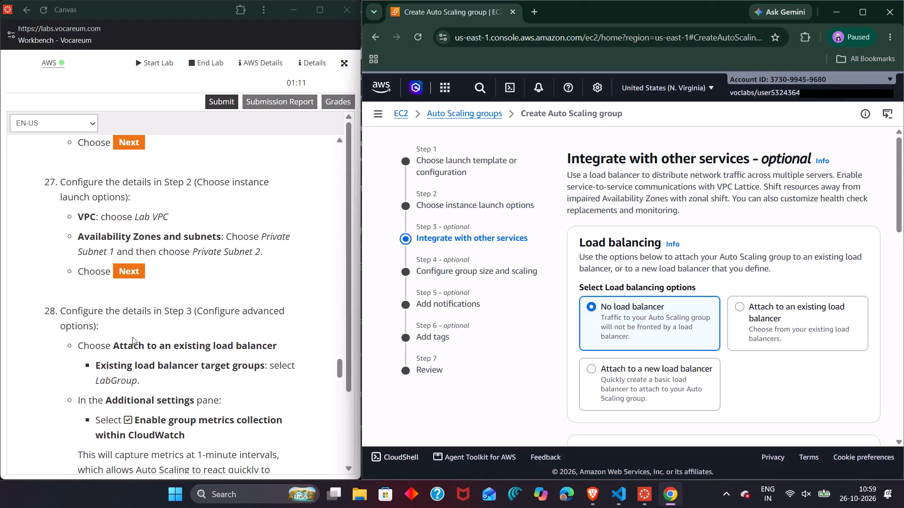
{"action": "scroll", "coordinate": [132, 337], "scroll_direction": "down", "scroll_amount": 4}
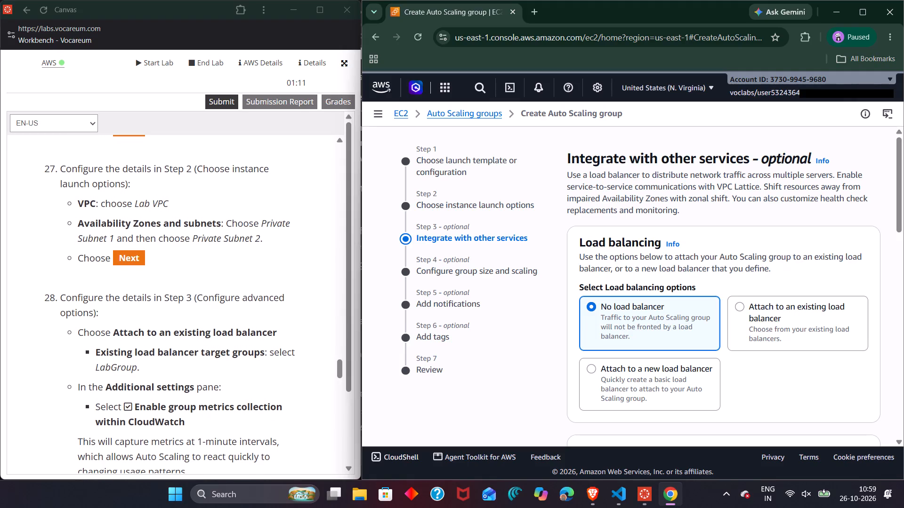
{"action": "scroll", "coordinate": [678, 303], "scroll_direction": "down", "scroll_amount": 1}
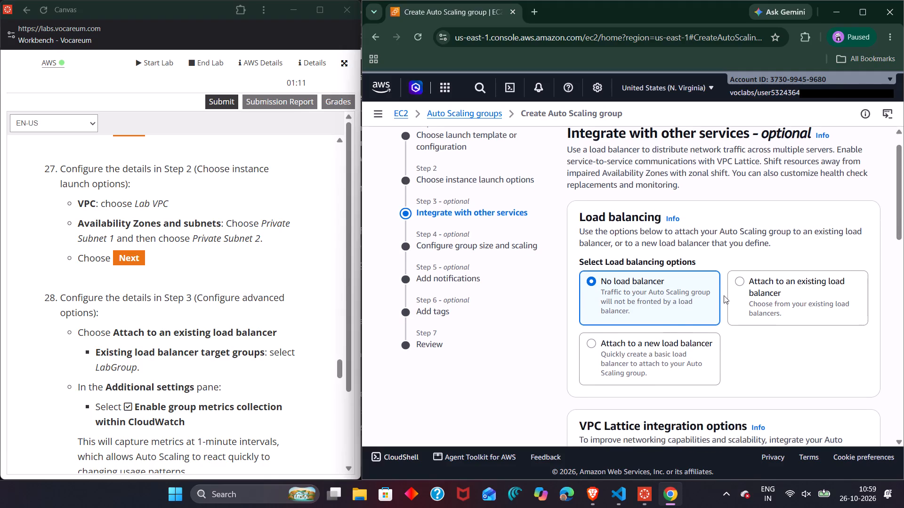
{"action": "left_click", "coordinate": [761, 288]}
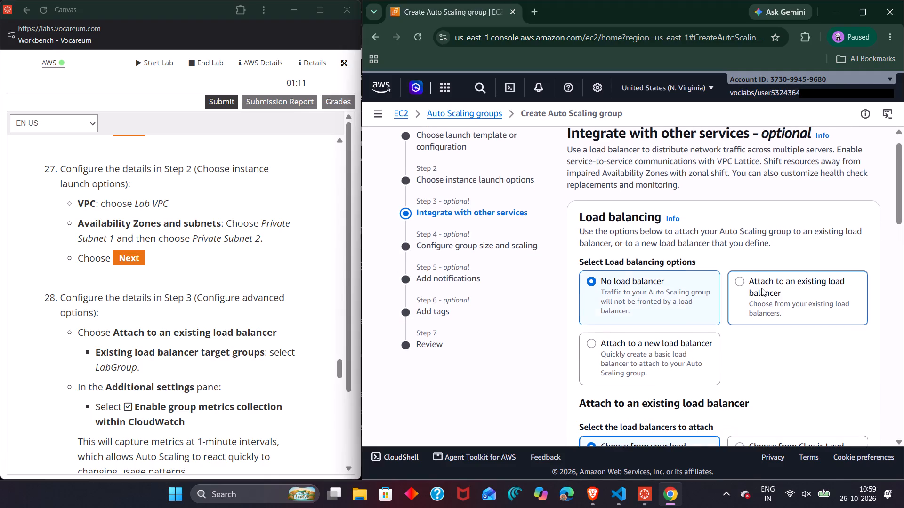
Look through the integration options, from load balancer target groups and VPC Lattice to zonal shift and health checks.
{"action": "scroll", "coordinate": [714, 353], "scroll_direction": "down", "scroll_amount": 1}
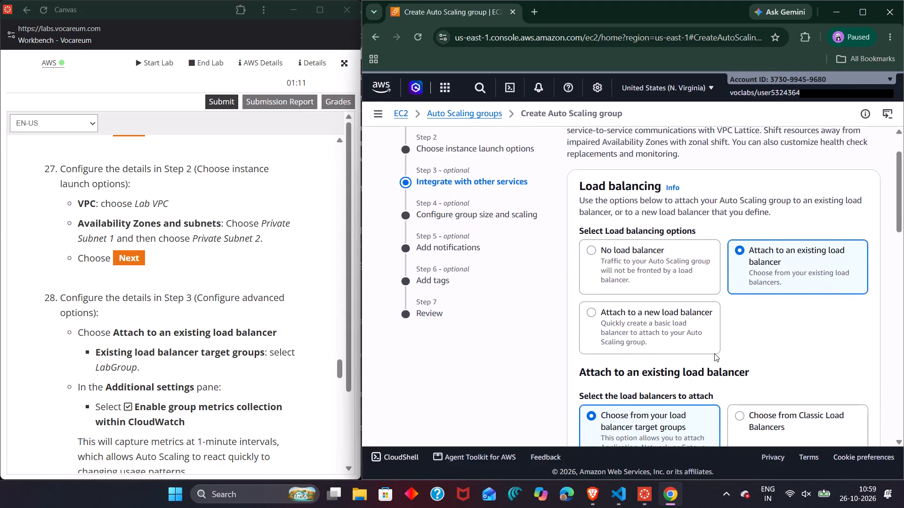
{"action": "scroll", "coordinate": [714, 353], "scroll_direction": "down", "scroll_amount": 1}
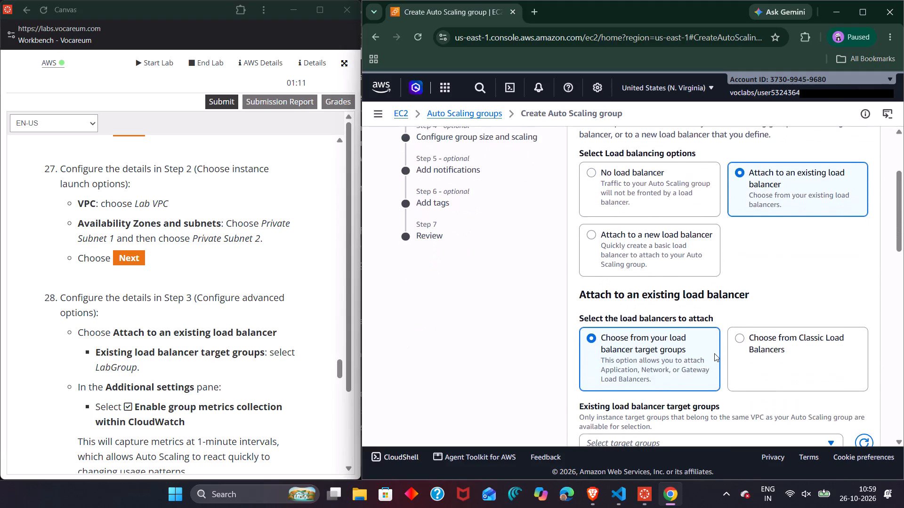
{"action": "scroll", "coordinate": [714, 353], "scroll_direction": "down", "scroll_amount": 2}
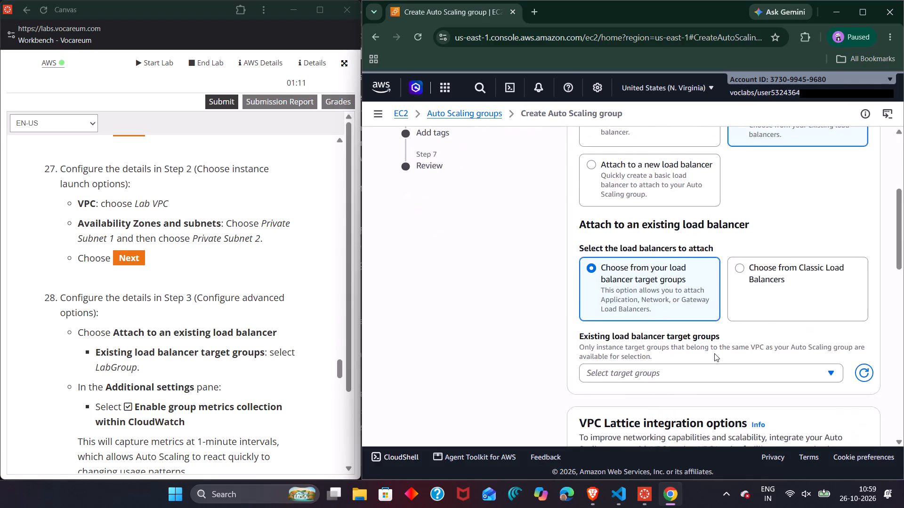
{"action": "scroll", "coordinate": [714, 353], "scroll_direction": "down", "scroll_amount": 7}
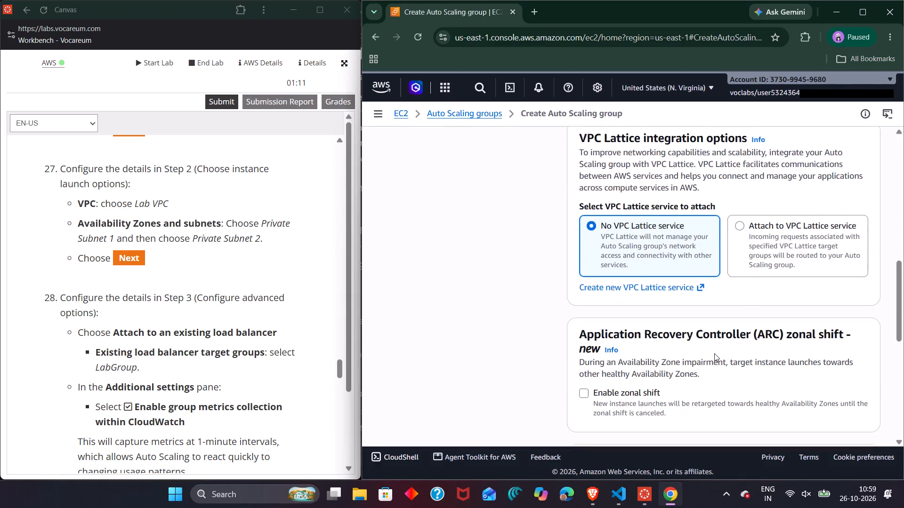
{"action": "scroll", "coordinate": [714, 353], "scroll_direction": "down", "scroll_amount": 7}
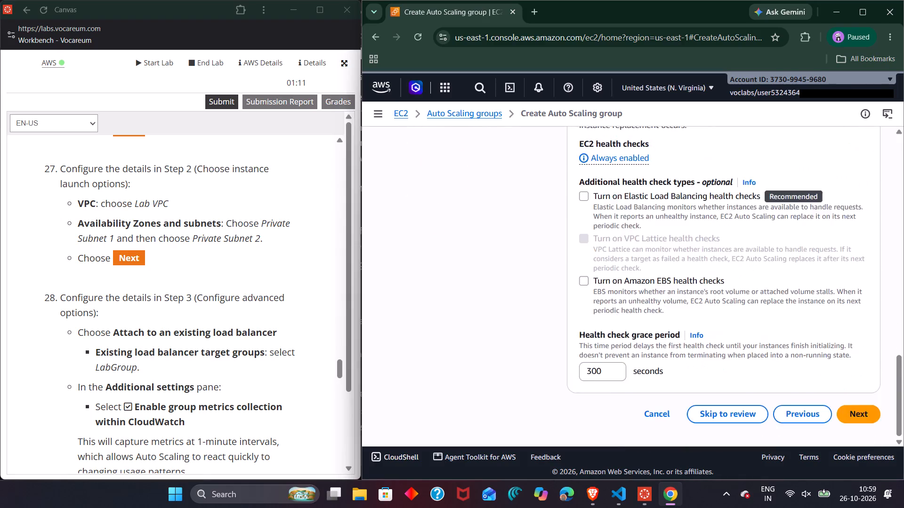
{"action": "scroll", "coordinate": [714, 353], "scroll_direction": "down", "scroll_amount": 1}
{"action": "scroll", "coordinate": [714, 353], "scroll_direction": "up", "scroll_amount": 5}
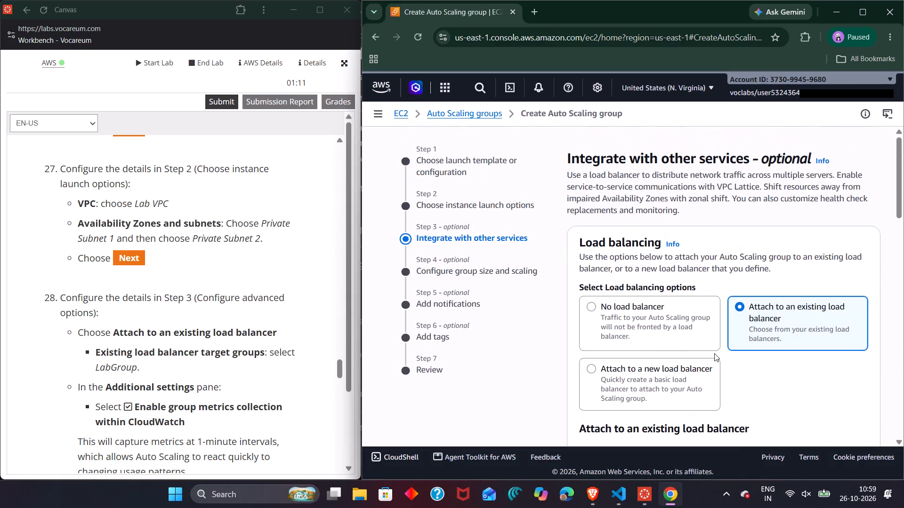
Examine the existing load balancer target group and VPC Lattice sections against lab instruction 28.
{"action": "scroll", "coordinate": [714, 353], "scroll_direction": "down", "scroll_amount": 1}
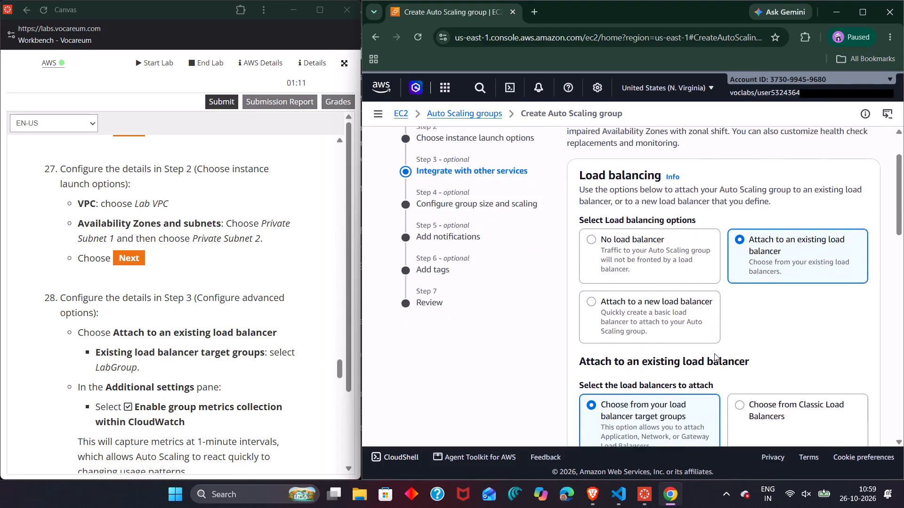
{"action": "scroll", "coordinate": [714, 353], "scroll_direction": "down", "scroll_amount": 2}
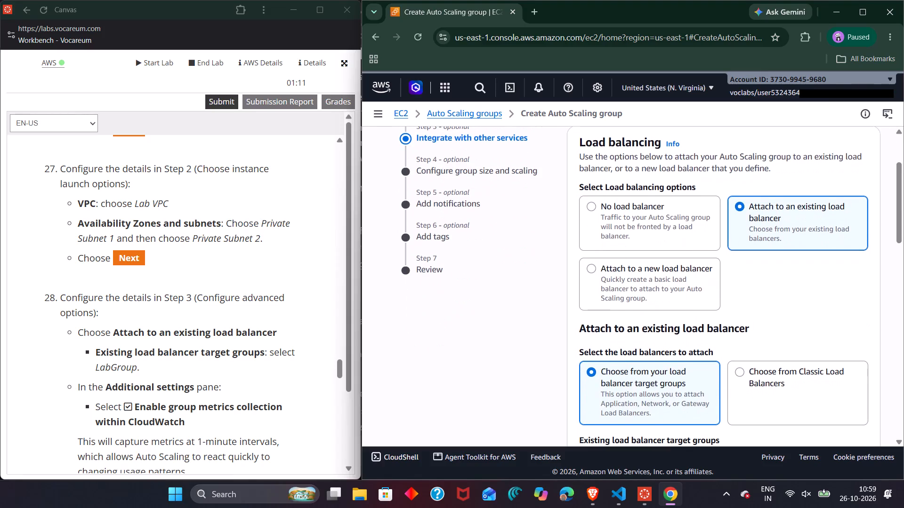
{"action": "scroll", "coordinate": [714, 353], "scroll_direction": "down", "scroll_amount": 3}
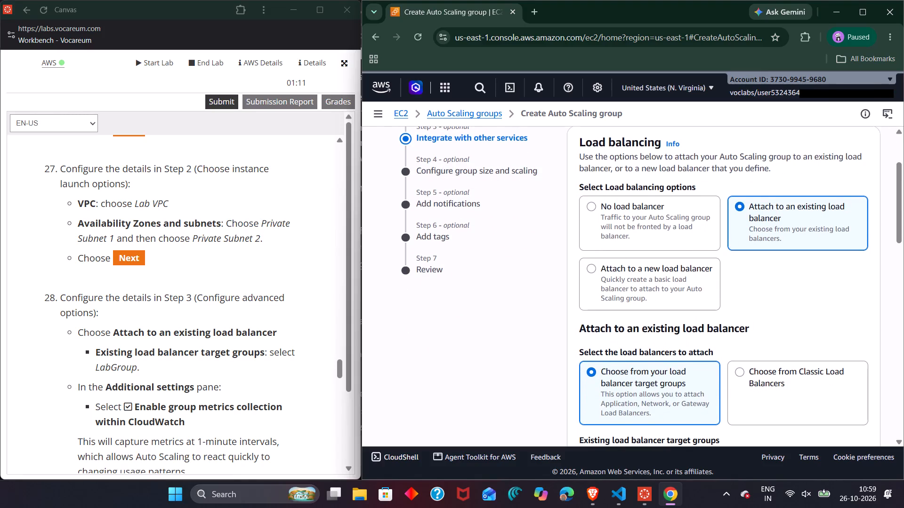
{"action": "scroll", "coordinate": [714, 353], "scroll_direction": "down", "scroll_amount": 2}
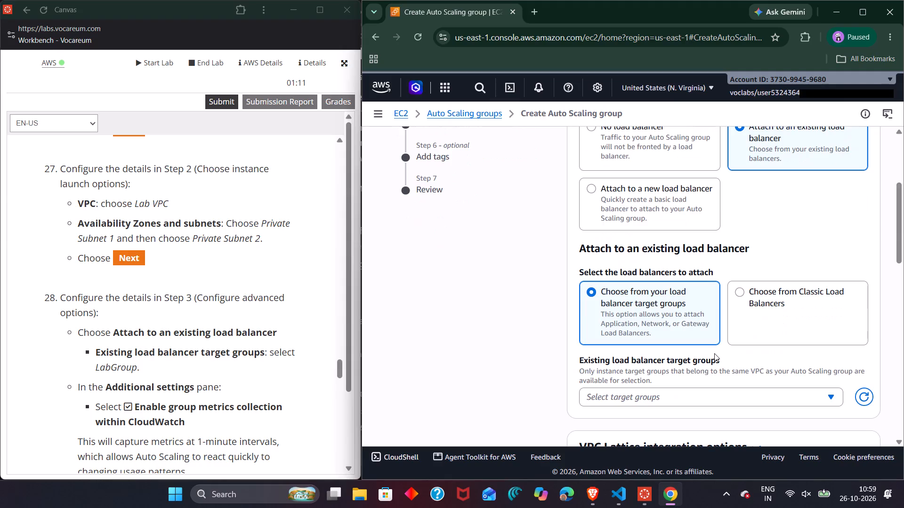
{"action": "scroll", "coordinate": [714, 353], "scroll_direction": "down", "scroll_amount": 5}
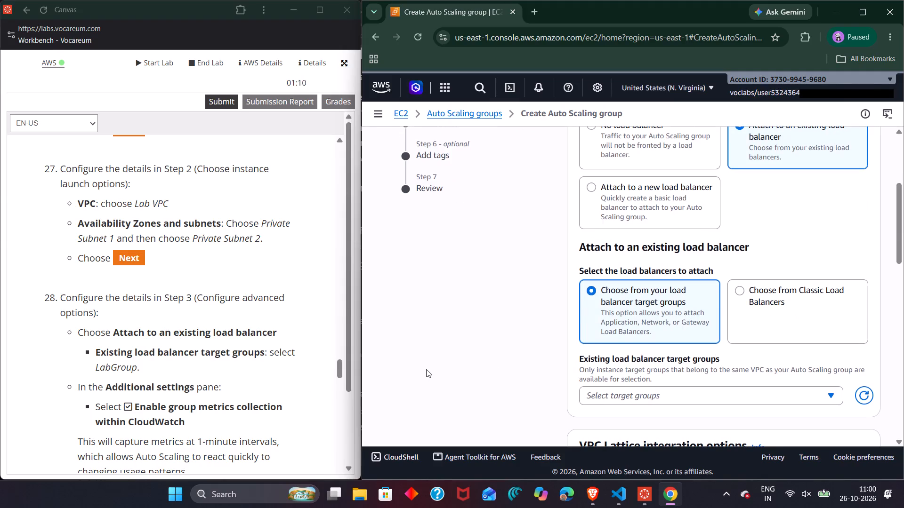
{"action": "scroll", "coordinate": [546, 343], "scroll_direction": "down", "scroll_amount": 1}
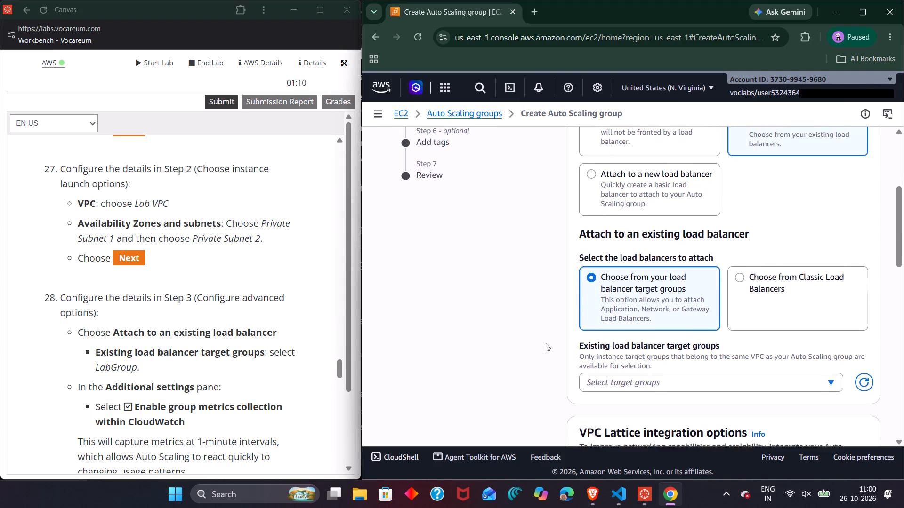
{"action": "scroll", "coordinate": [546, 343], "scroll_direction": "down", "scroll_amount": 2}
{"action": "scroll", "coordinate": [546, 343], "scroll_direction": "up", "scroll_amount": 1}
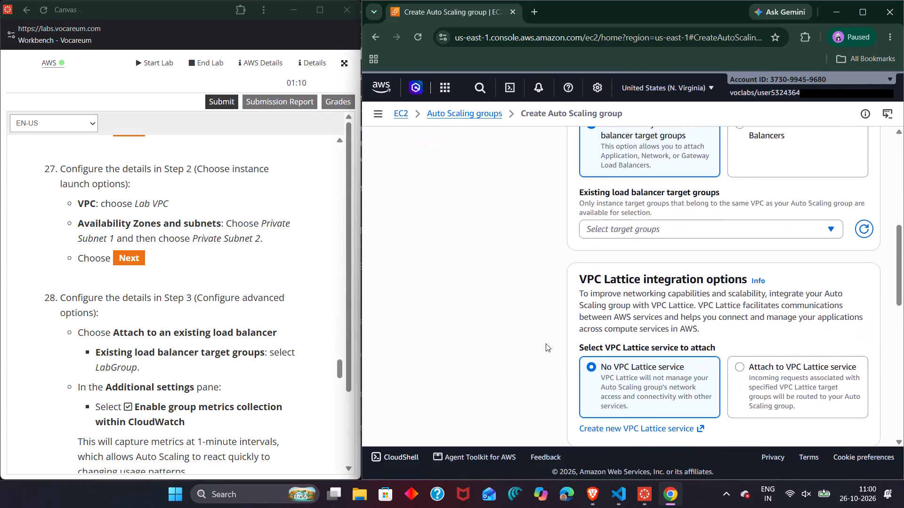
{"action": "scroll", "coordinate": [546, 343], "scroll_direction": "up", "scroll_amount": 1}
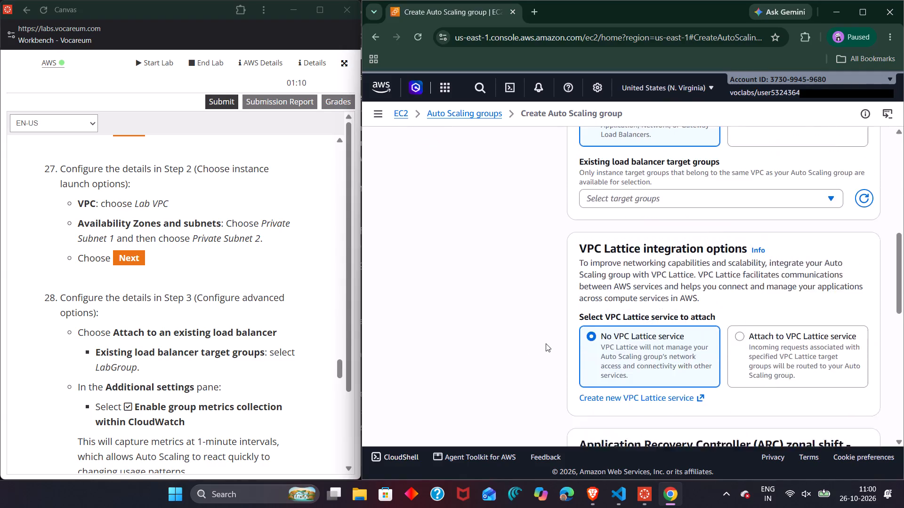
{"action": "scroll", "coordinate": [546, 343], "scroll_direction": "up", "scroll_amount": 1}
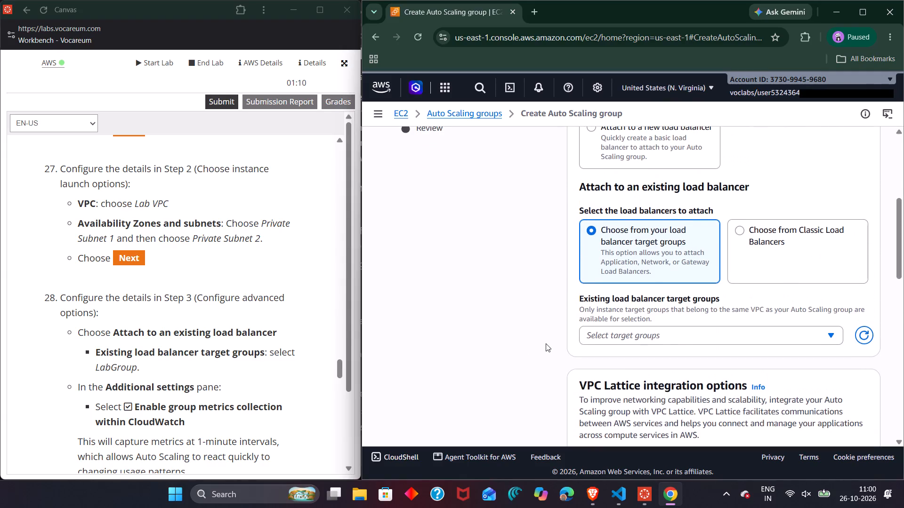
{"action": "scroll", "coordinate": [546, 343], "scroll_direction": "up", "scroll_amount": 1}
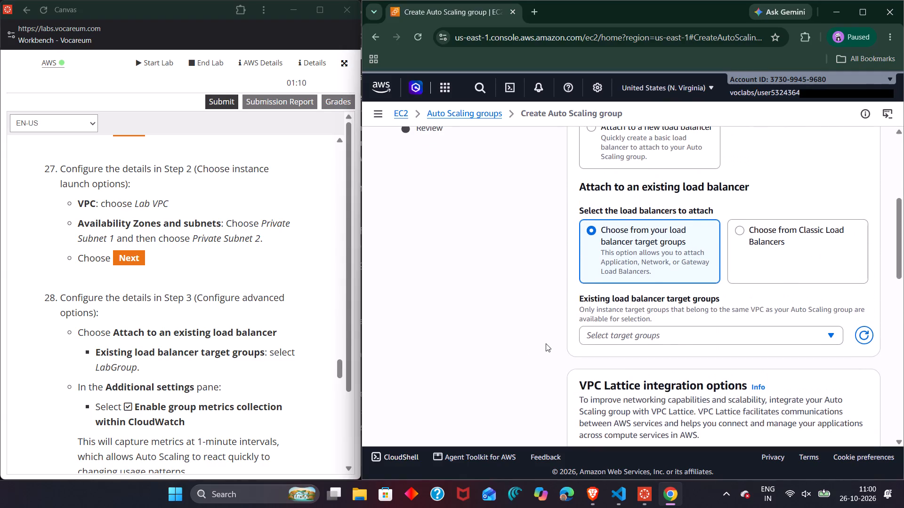
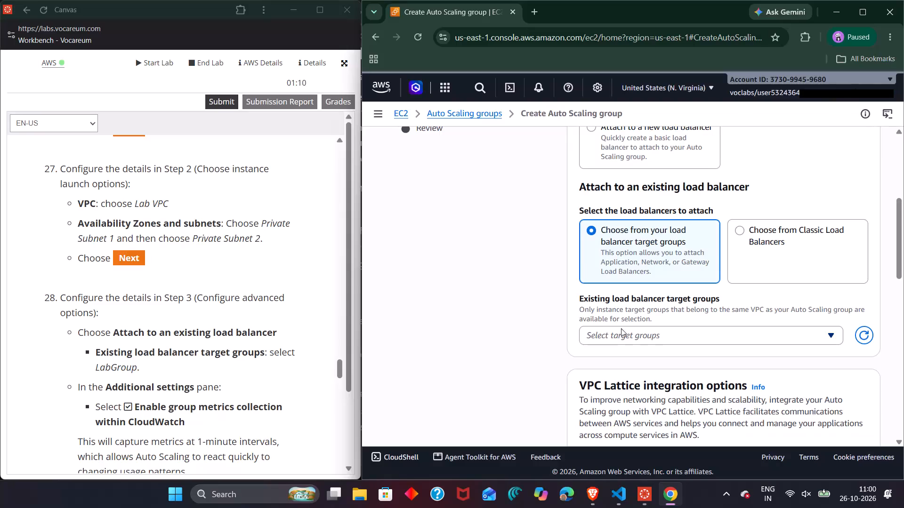
Select LabGroup | HTTP as the existing load balancer target group for the Auto Scaling group.
{"action": "left_click", "coordinate": [621, 332]}
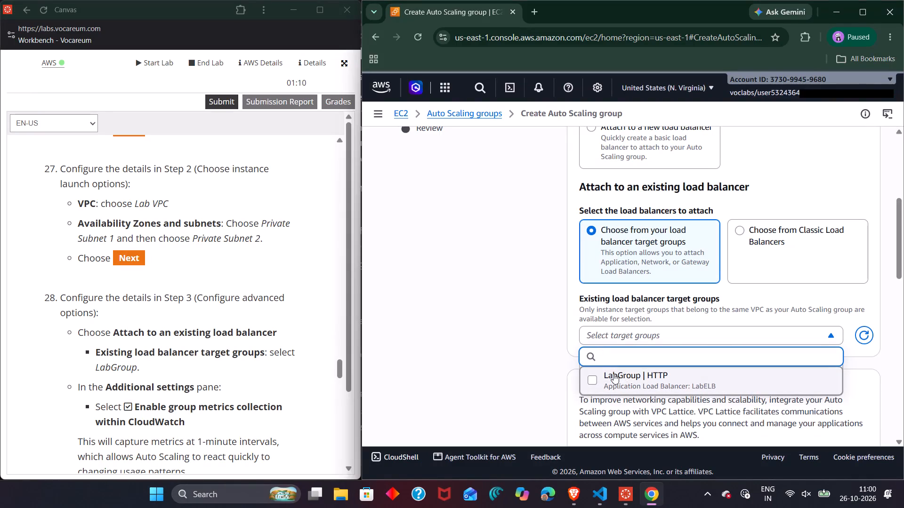
{"action": "left_click", "coordinate": [612, 376]}
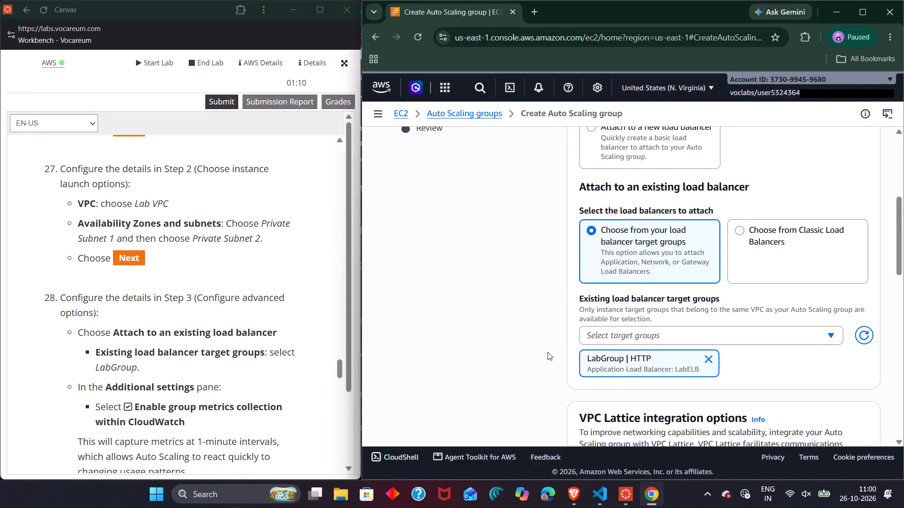
Review the load balancing, VPC Lattice, zonal shift and health check sections for the additional settings named in lab instruction 28.
{"action": "scroll", "coordinate": [546, 352], "scroll_direction": "down", "scroll_amount": 5}
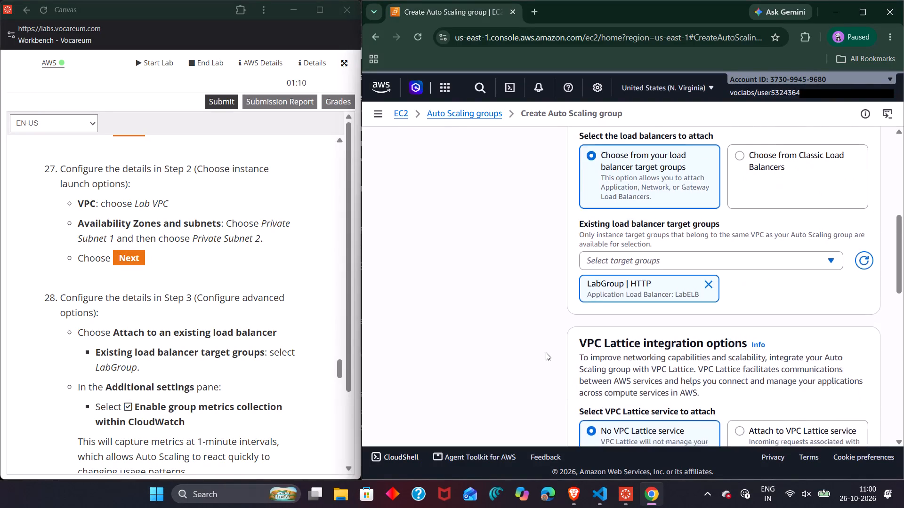
{"action": "scroll", "coordinate": [546, 352], "scroll_direction": "down", "scroll_amount": 4}
{"action": "scroll", "coordinate": [546, 352], "scroll_direction": "up", "scroll_amount": 3}
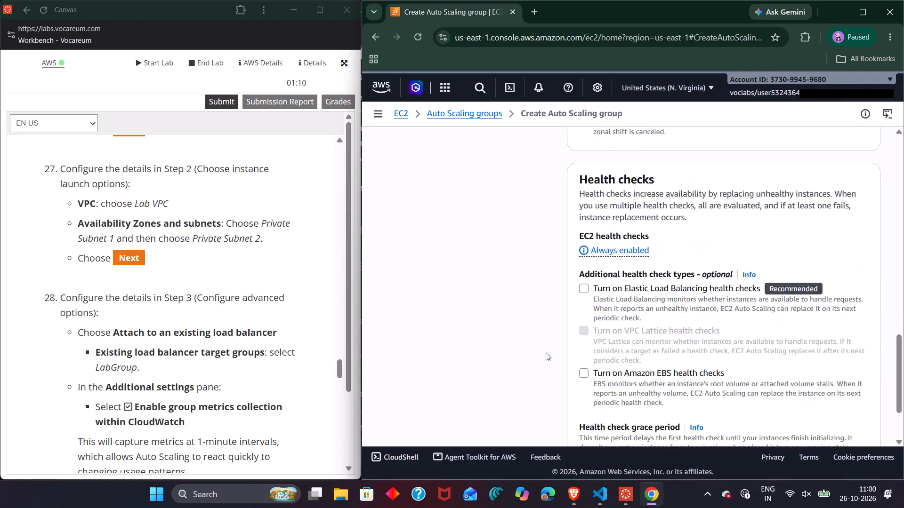
{"action": "scroll", "coordinate": [546, 352], "scroll_direction": "up", "scroll_amount": 3}
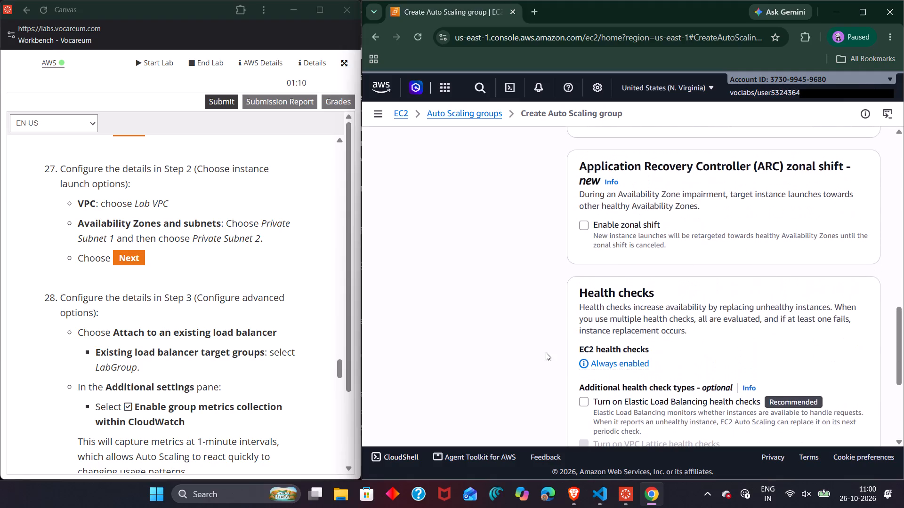
{"action": "scroll", "coordinate": [546, 352], "scroll_direction": "up", "scroll_amount": 2}
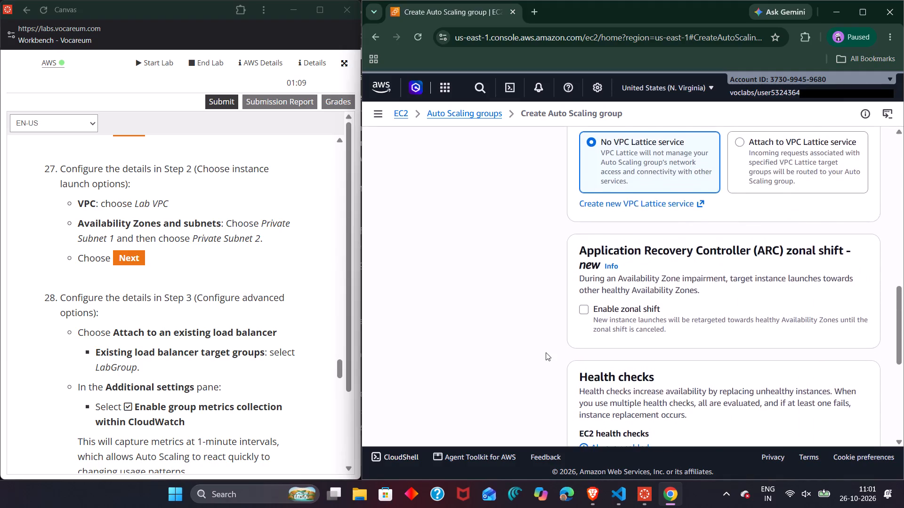
{"action": "scroll", "coordinate": [546, 352], "scroll_direction": "up", "scroll_amount": 4}
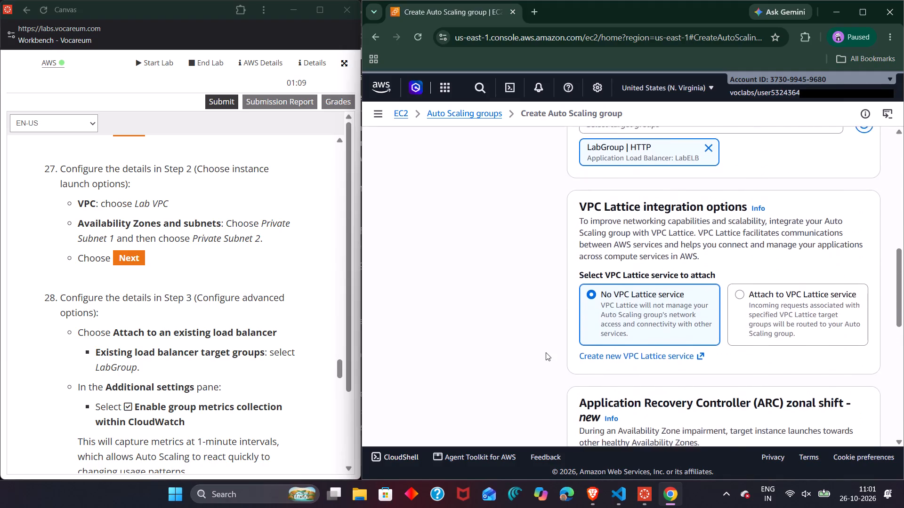
{"action": "scroll", "coordinate": [546, 352], "scroll_direction": "up", "scroll_amount": 4}
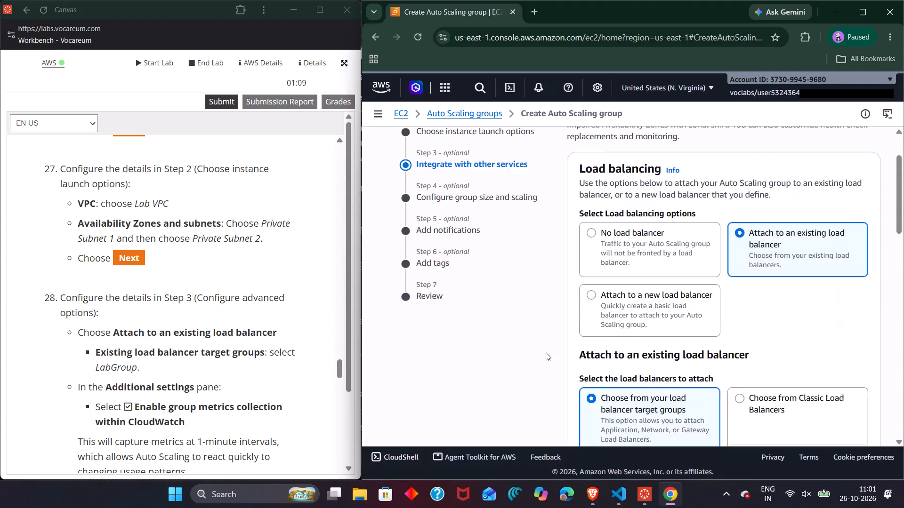
{"action": "scroll", "coordinate": [546, 352], "scroll_direction": "up", "scroll_amount": 1}
{"action": "scroll", "coordinate": [546, 352], "scroll_direction": "down", "scroll_amount": 2}
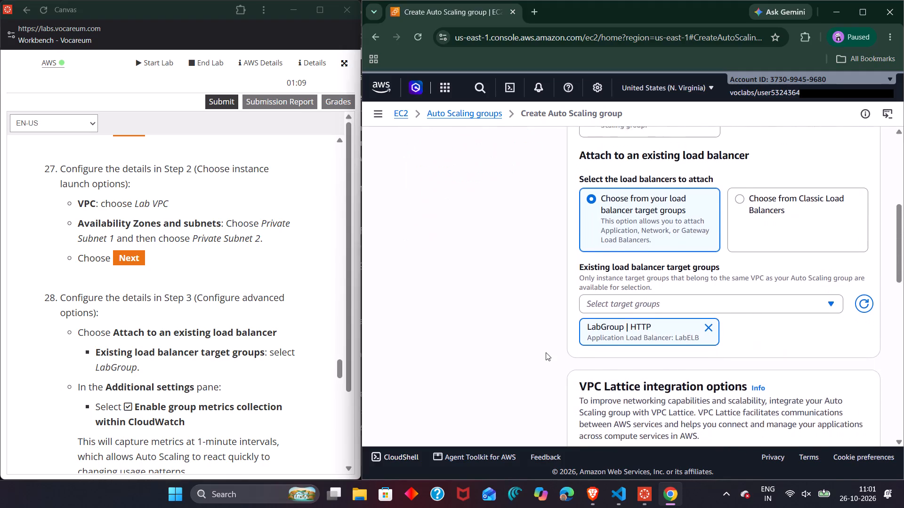
{"action": "scroll", "coordinate": [546, 352], "scroll_direction": "down", "scroll_amount": 1}
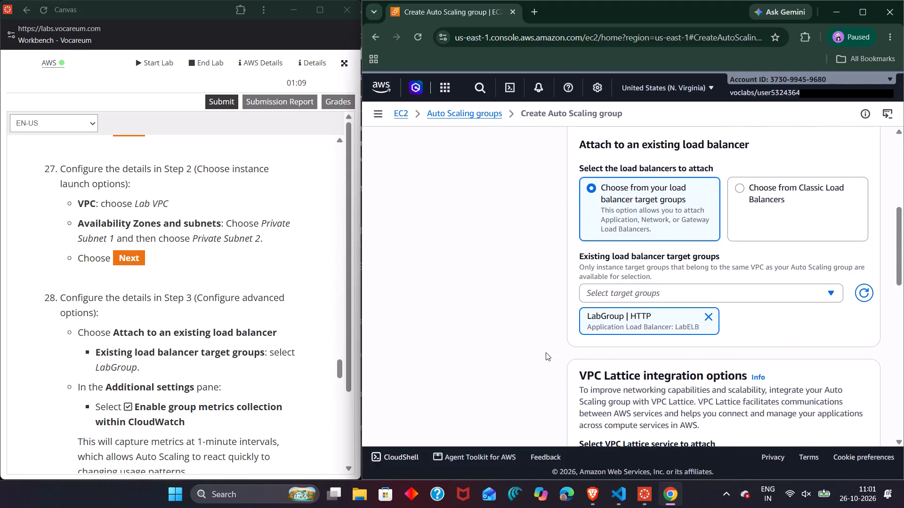
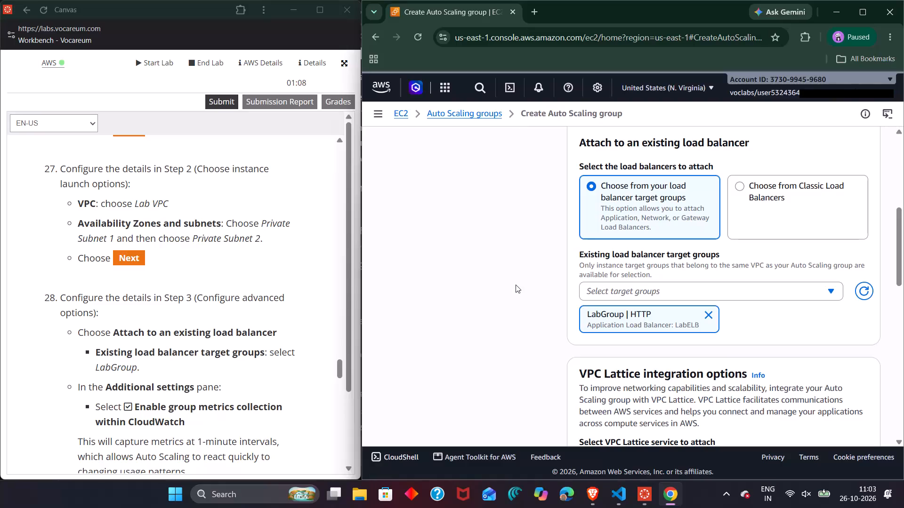
Recheck the load balancing, VPC Lattice, zonal shift and health check sections for the group metrics collection setting from lab instruction 28.
{"action": "scroll", "coordinate": [516, 285], "scroll_direction": "up", "scroll_amount": 7}
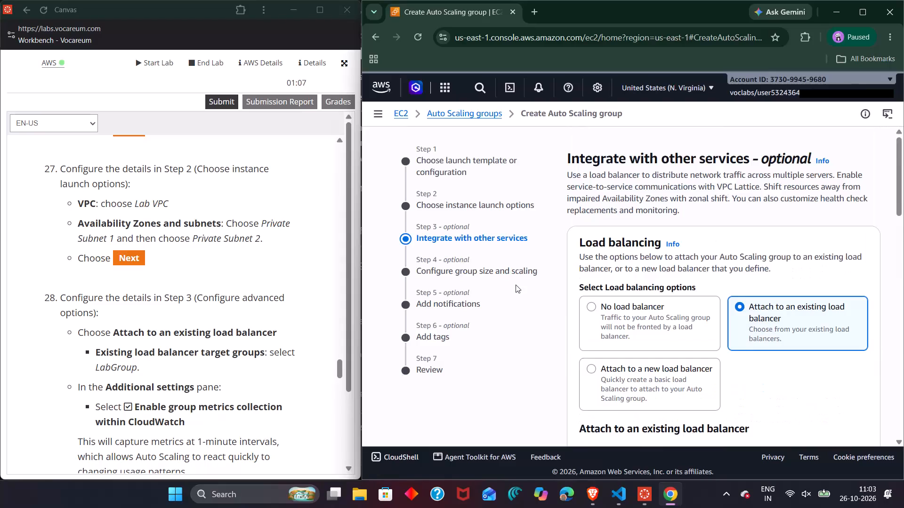
{"action": "scroll", "coordinate": [516, 285], "scroll_direction": "down", "scroll_amount": 2}
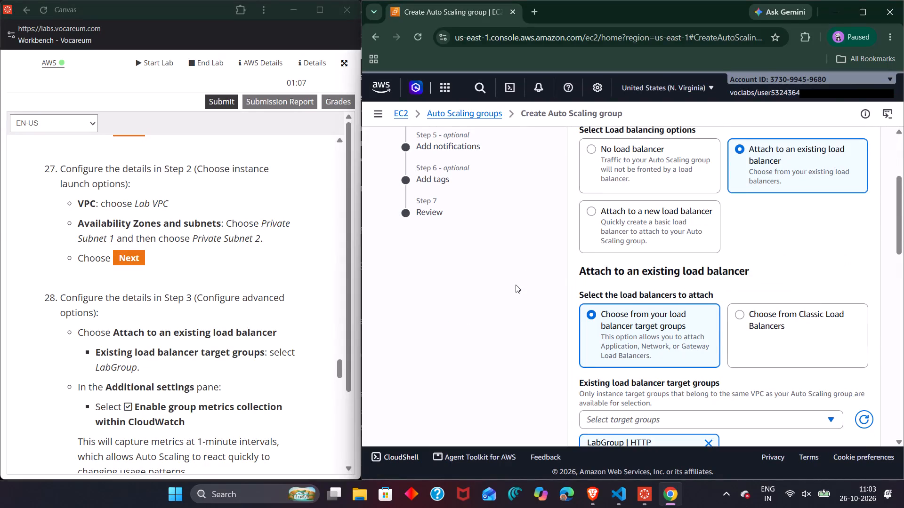
{"action": "scroll", "coordinate": [516, 285], "scroll_direction": "down", "scroll_amount": 2}
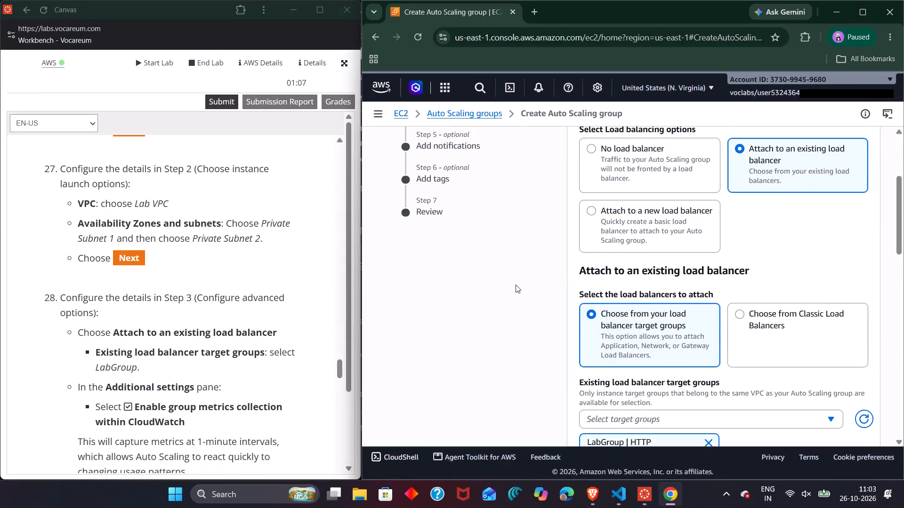
{"action": "scroll", "coordinate": [516, 285], "scroll_direction": "down", "scroll_amount": 2}
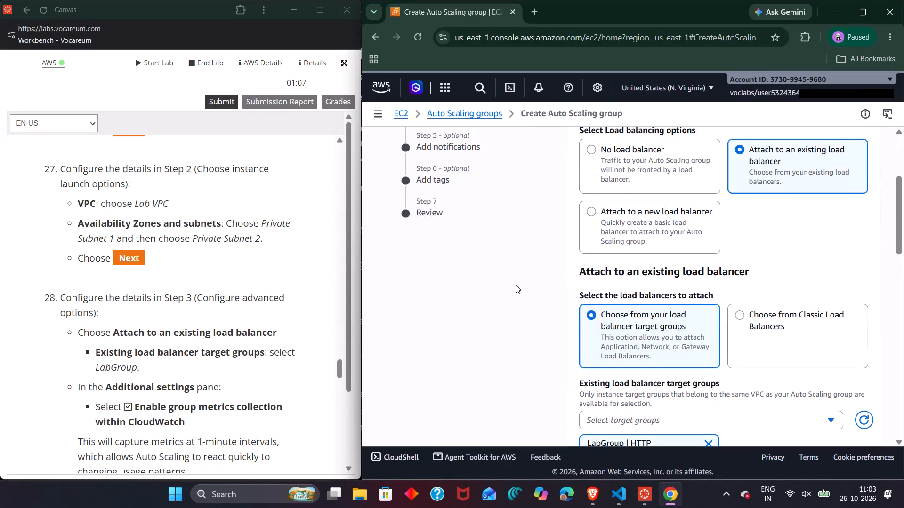
{"action": "scroll", "coordinate": [516, 285], "scroll_direction": "down", "scroll_amount": 2}
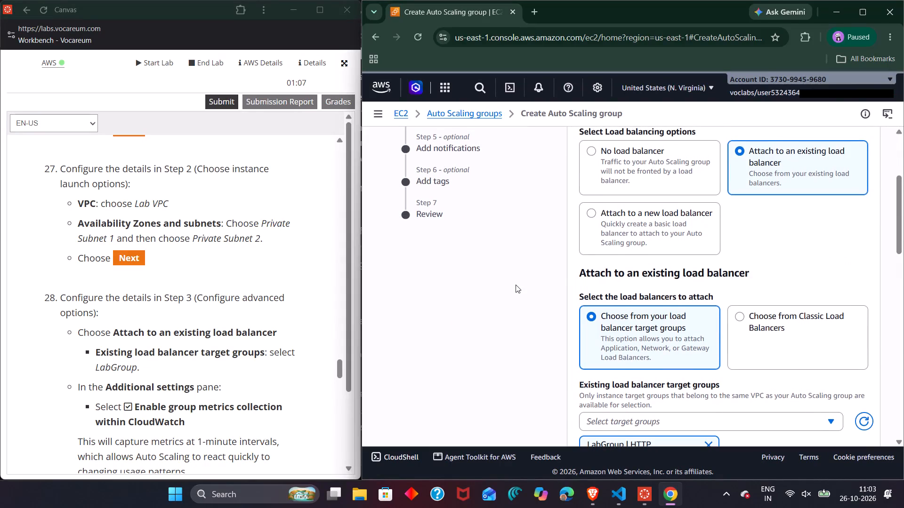
{"action": "scroll", "coordinate": [516, 285], "scroll_direction": "down", "scroll_amount": 3}
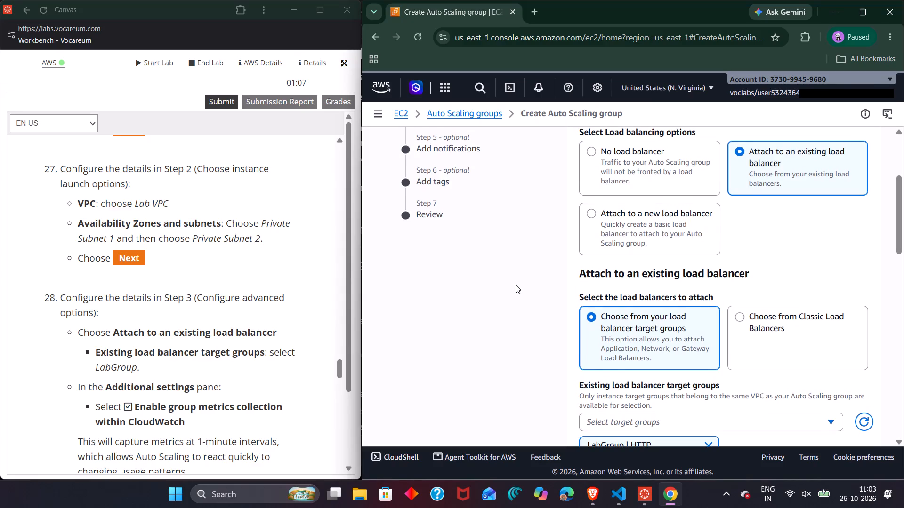
{"action": "scroll", "coordinate": [516, 285], "scroll_direction": "down", "scroll_amount": 1}
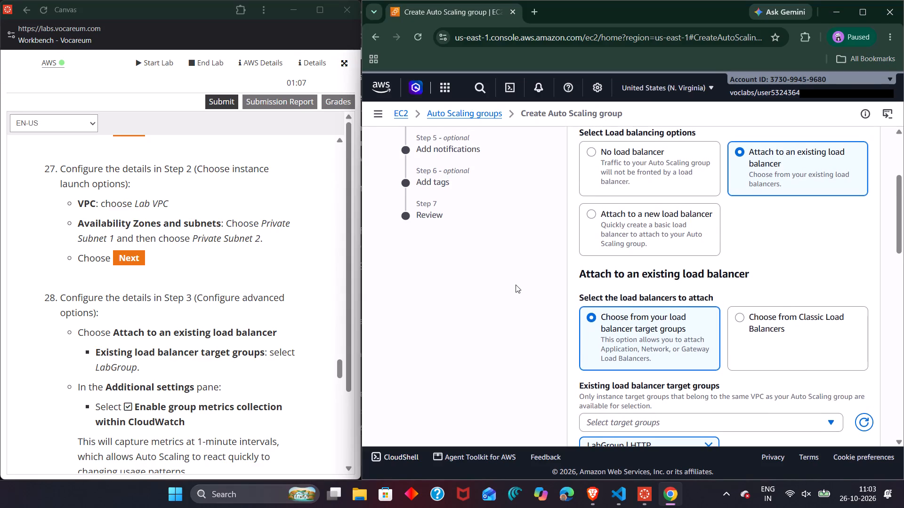
{"action": "scroll", "coordinate": [516, 285], "scroll_direction": "down", "scroll_amount": 8}
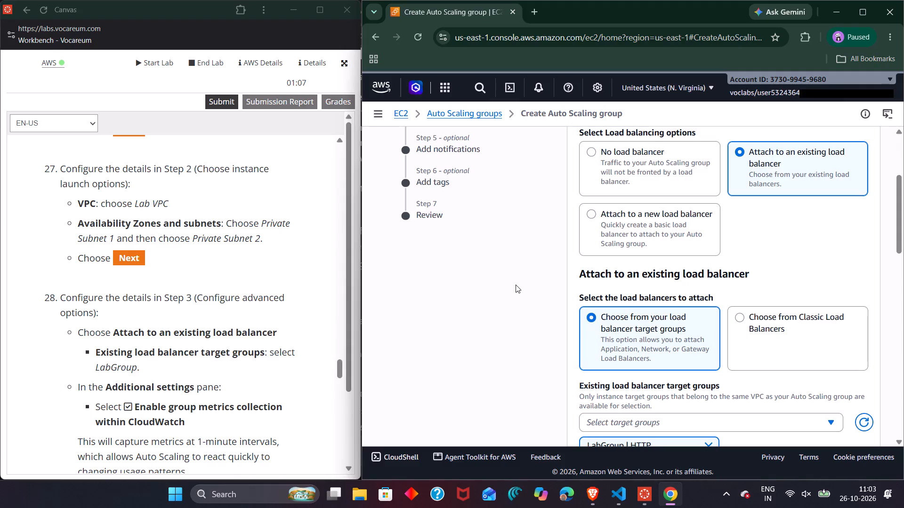
{"action": "scroll", "coordinate": [516, 285], "scroll_direction": "down", "scroll_amount": 1}
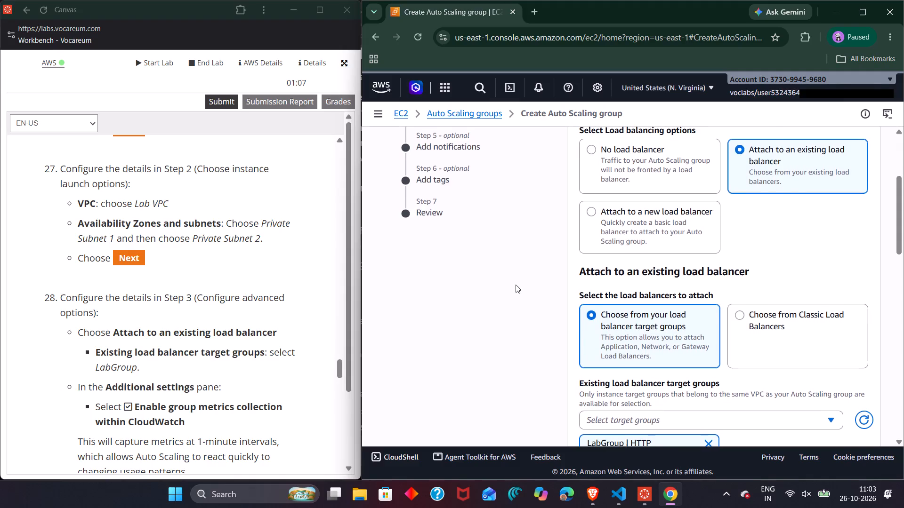
{"action": "scroll", "coordinate": [516, 285], "scroll_direction": "down", "scroll_amount": 1}
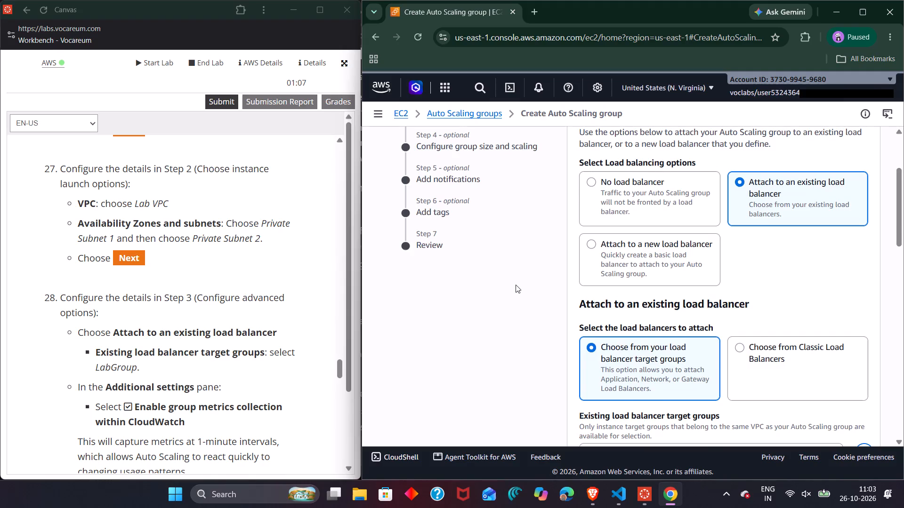
{"action": "scroll", "coordinate": [516, 285], "scroll_direction": "down", "scroll_amount": 6}
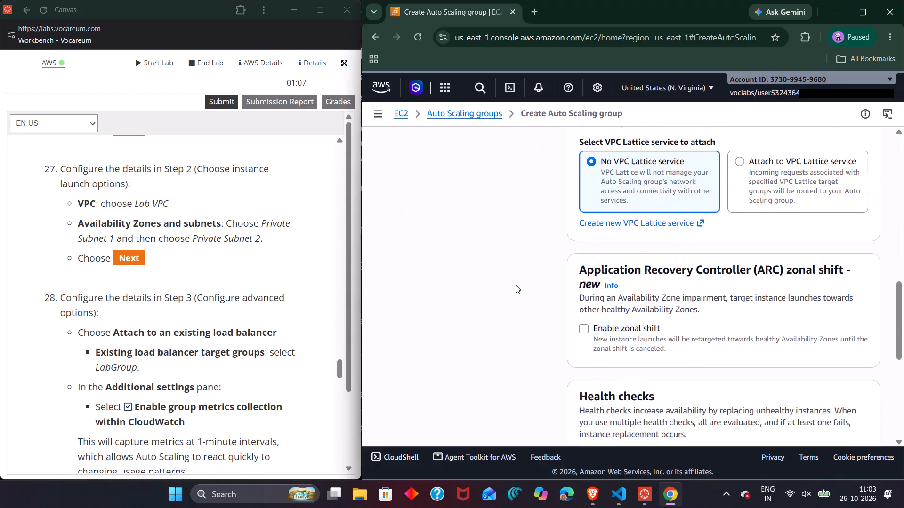
{"action": "scroll", "coordinate": [516, 285], "scroll_direction": "down", "scroll_amount": 5}
{"action": "scroll", "coordinate": [516, 285], "scroll_direction": "up", "scroll_amount": 3}
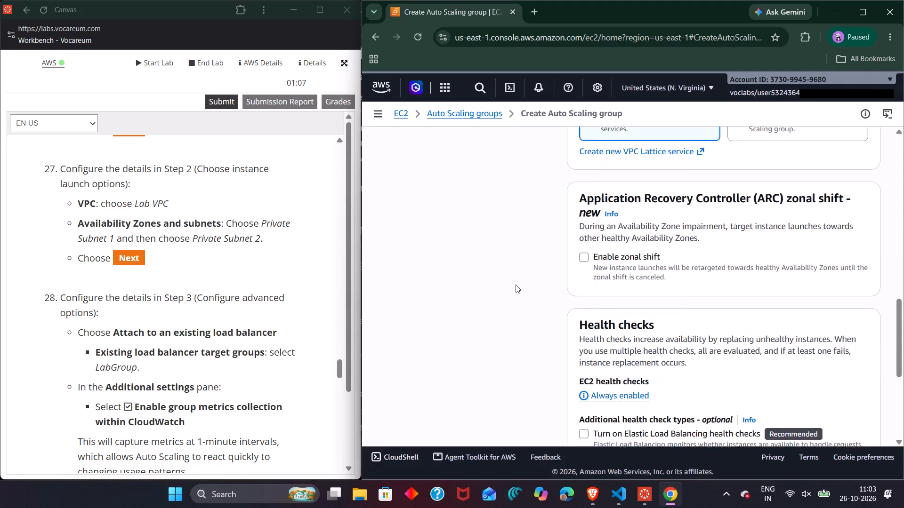
{"action": "scroll", "coordinate": [516, 285], "scroll_direction": "up", "scroll_amount": 5}
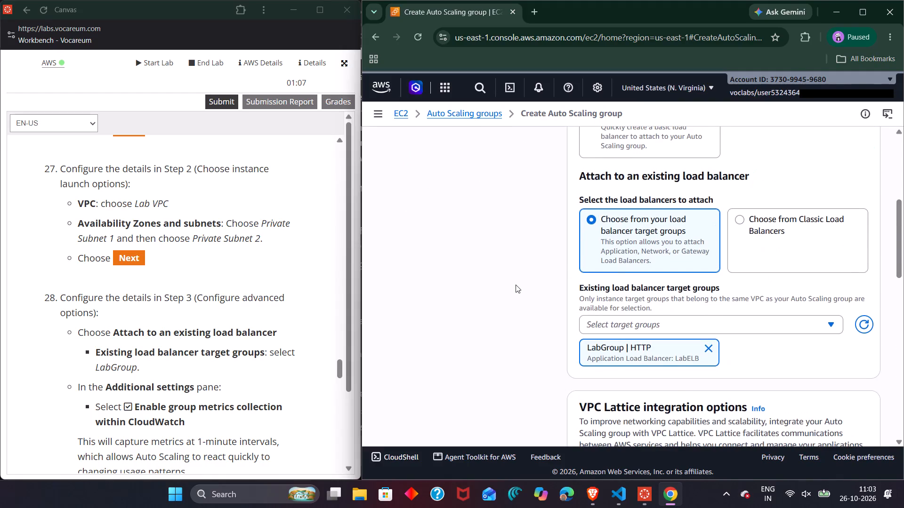
{"action": "scroll", "coordinate": [516, 285], "scroll_direction": "up", "scroll_amount": 2}
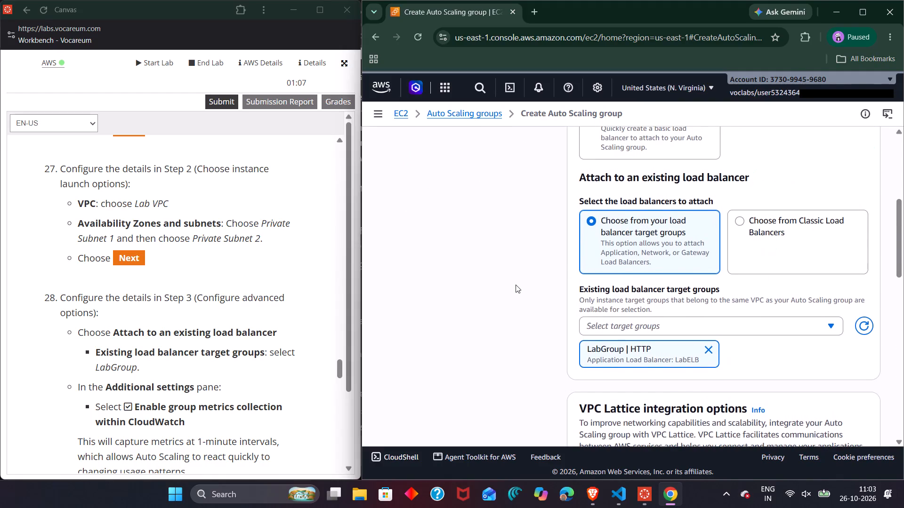
{"action": "scroll", "coordinate": [516, 285], "scroll_direction": "up", "scroll_amount": 1}
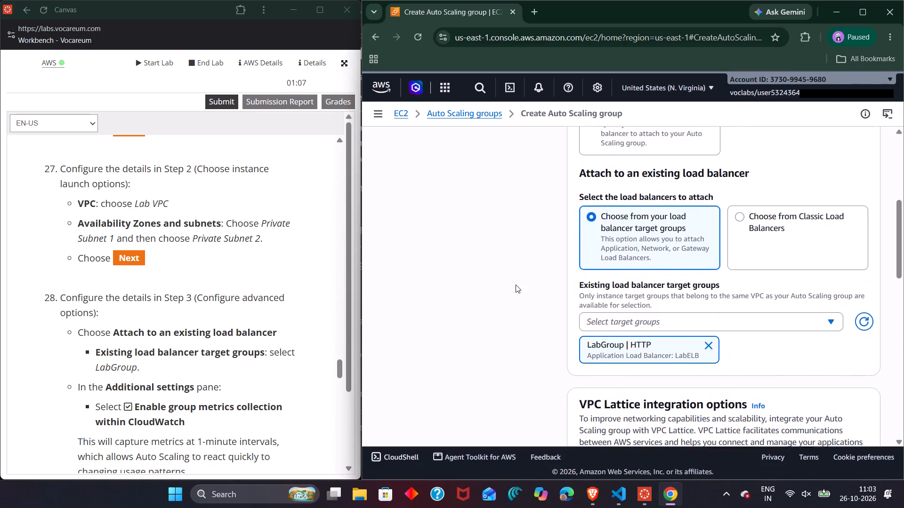
{"action": "scroll", "coordinate": [516, 285], "scroll_direction": "up", "scroll_amount": 1}
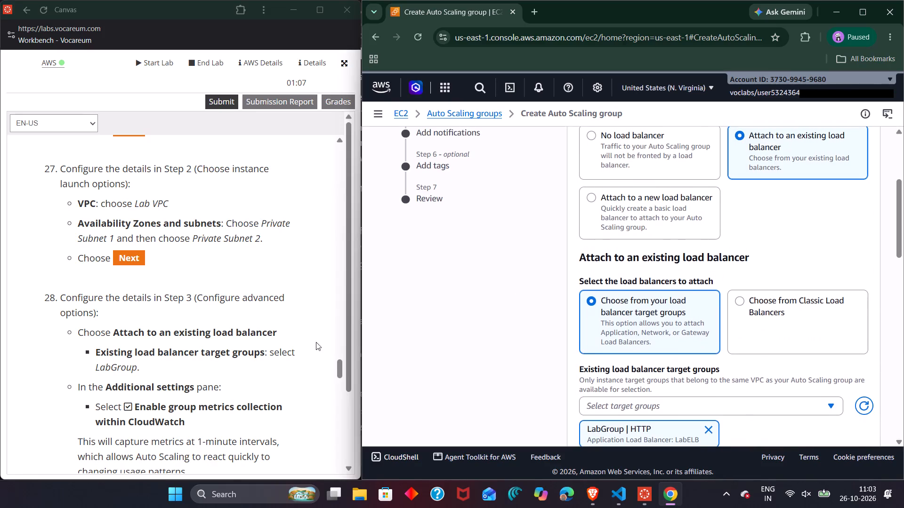
Reread lab instructions 27 and 28, highlighting the line about enabling group metrics collection within CloudWatch.
{"action": "scroll", "coordinate": [233, 377], "scroll_direction": "right", "scroll_amount": 1}
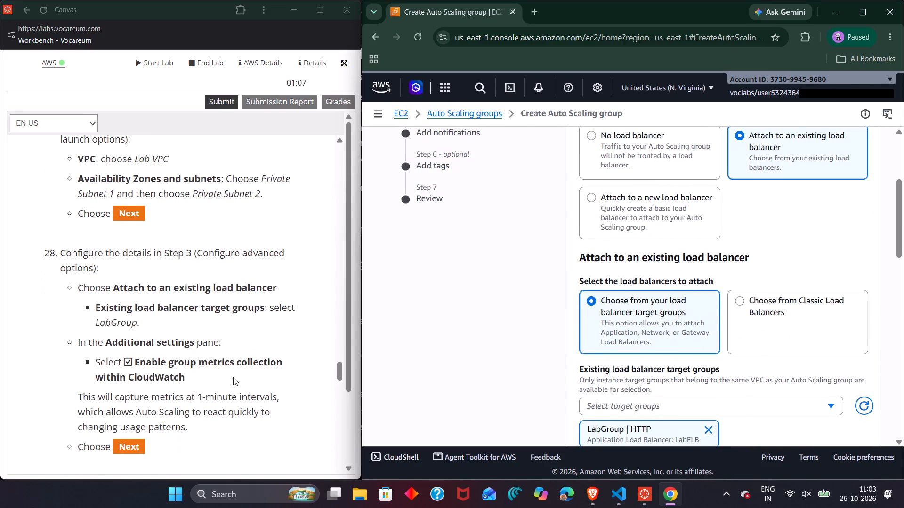
{"action": "scroll", "coordinate": [233, 377], "scroll_direction": "right", "scroll_amount": 2}
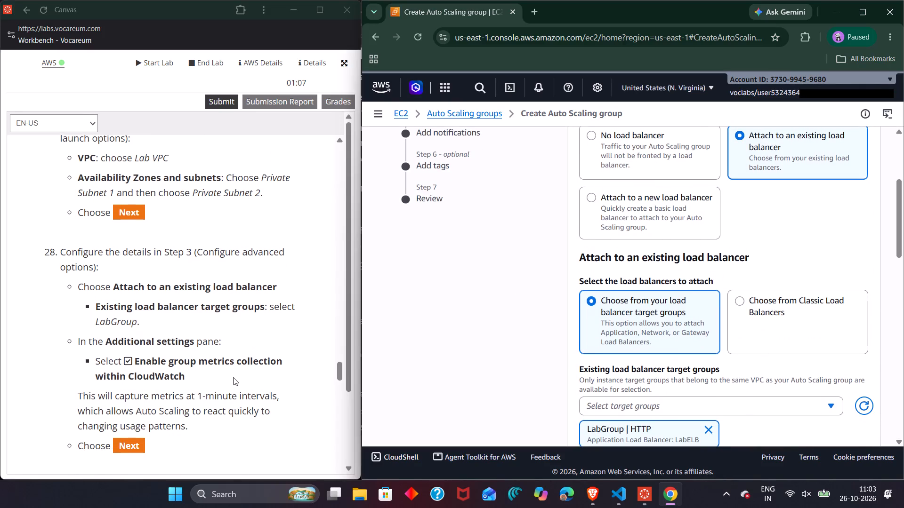
{"action": "scroll", "coordinate": [233, 377], "scroll_direction": "right", "scroll_amount": 2}
{"action": "scroll", "coordinate": [392, 318], "scroll_direction": "up", "scroll_amount": 1}
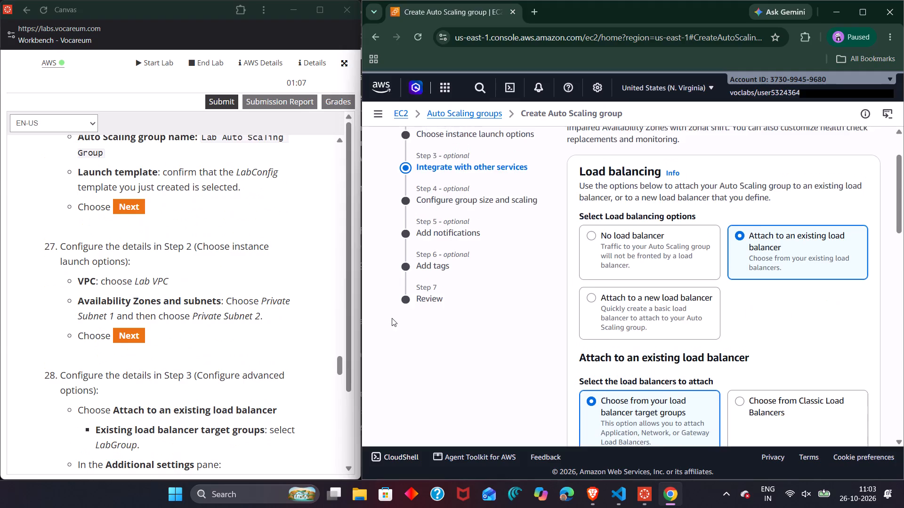
{"action": "scroll", "coordinate": [392, 318], "scroll_direction": "up", "scroll_amount": 2}
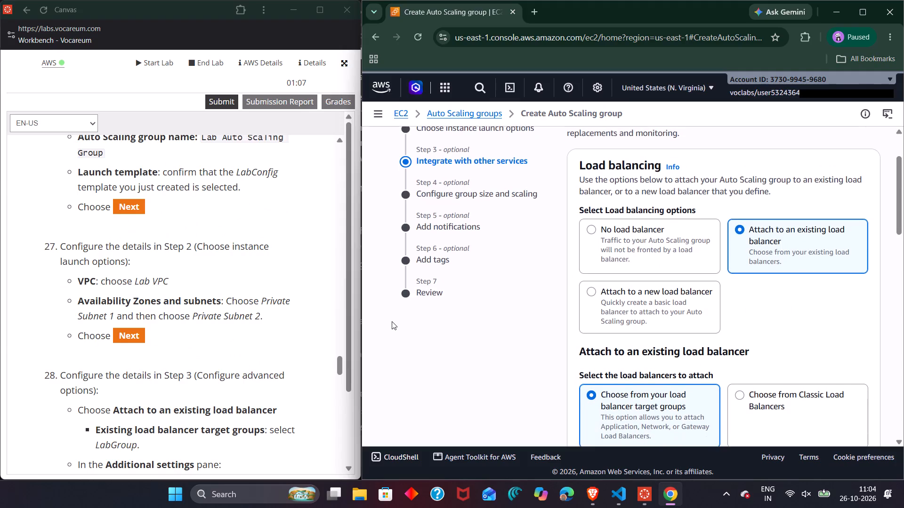
{"action": "scroll", "coordinate": [167, 341], "scroll_direction": "down", "scroll_amount": 2}
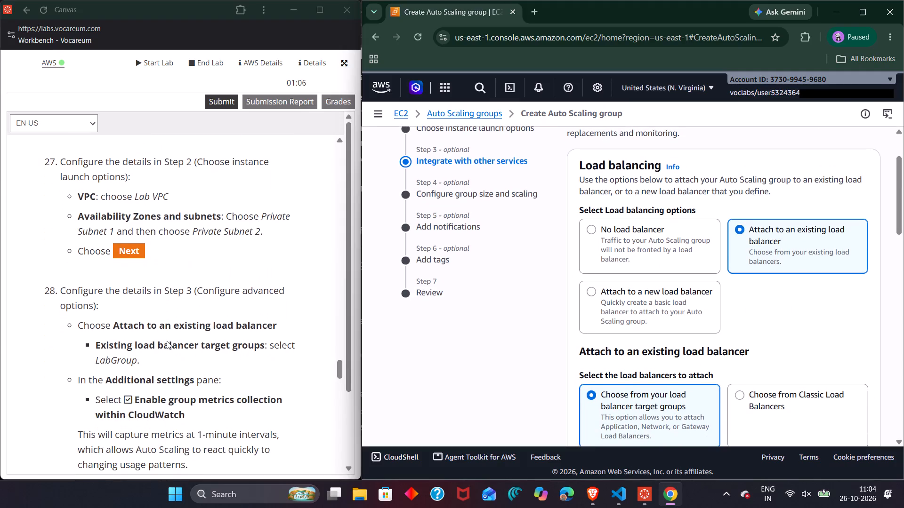
{"action": "scroll", "coordinate": [167, 341], "scroll_direction": "down", "scroll_amount": 1}
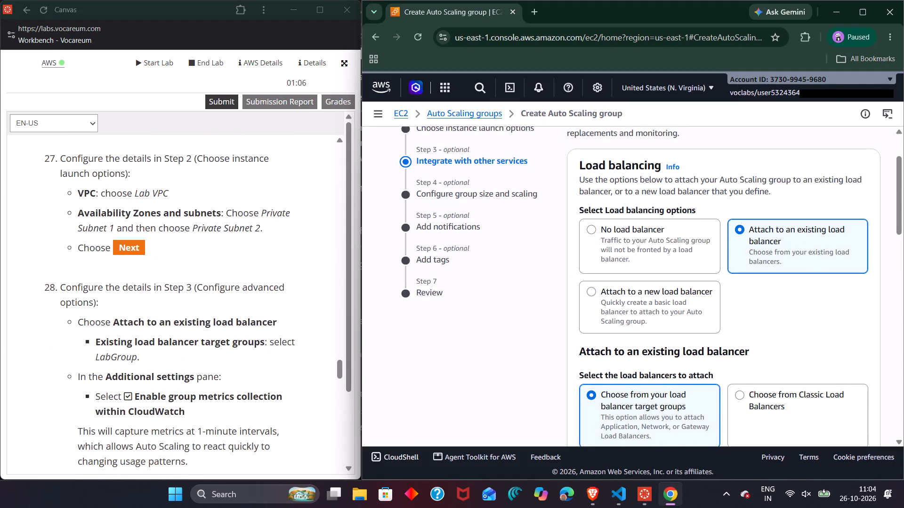
{"action": "left_click_drag", "start_coordinate": [75, 393], "coordinate": [209, 406]}
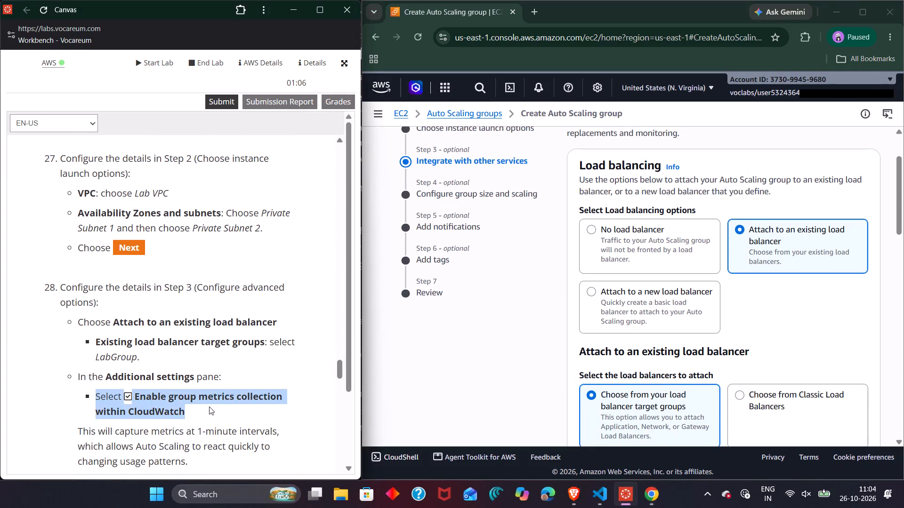
{"action": "scroll", "coordinate": [209, 406], "scroll_direction": "down", "scroll_amount": 1}
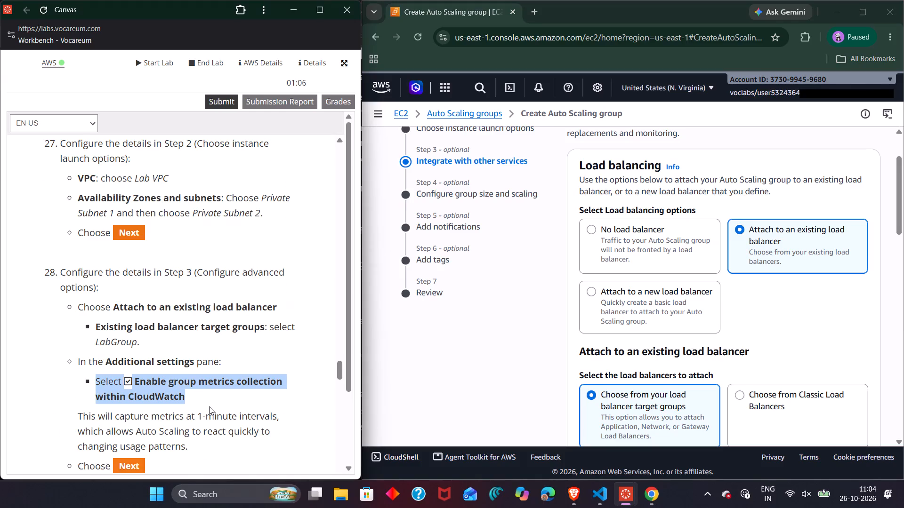
{"action": "scroll", "coordinate": [209, 406], "scroll_direction": "down", "scroll_amount": 1}
Leave the health check settings as they are and proceed to the Configure group size and scaling step.
{"action": "scroll", "coordinate": [549, 373], "scroll_direction": "down", "scroll_amount": 8}
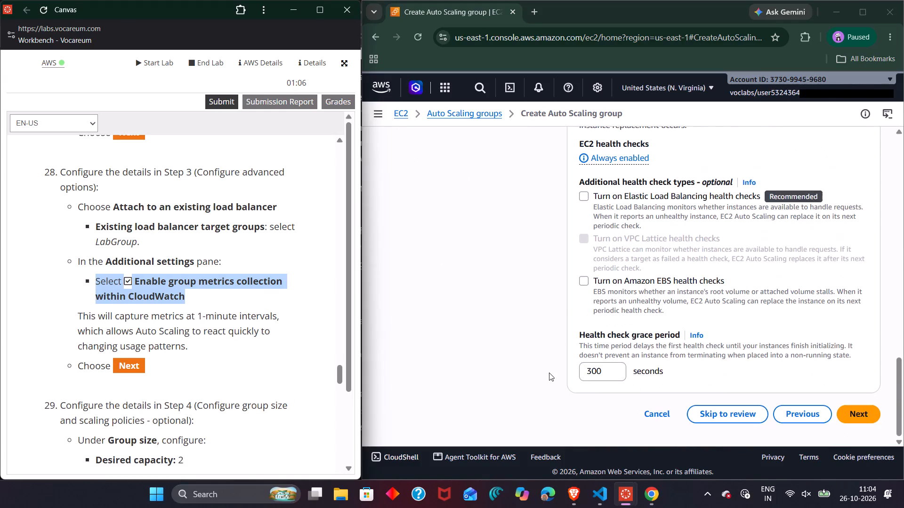
{"action": "scroll", "coordinate": [549, 373], "scroll_direction": "down", "scroll_amount": 3}
{"action": "left_click", "coordinate": [853, 411]}
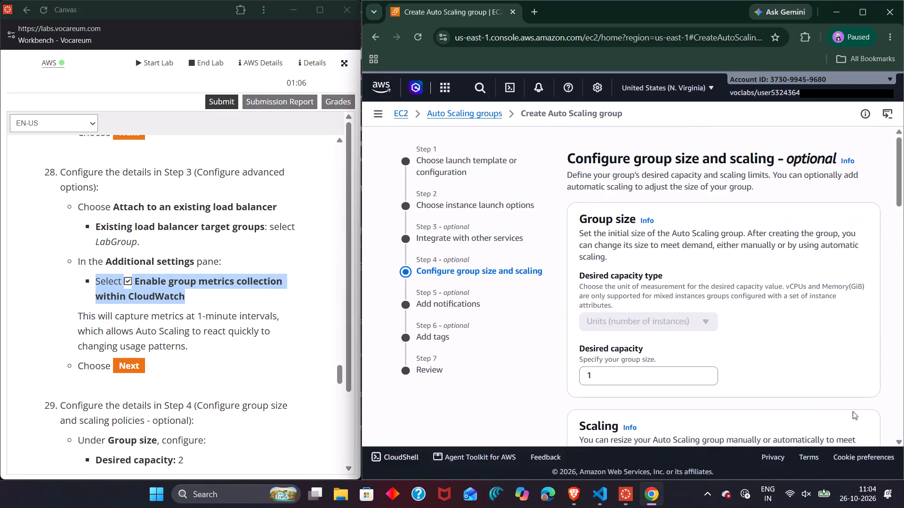
Set the Auto Scaling group's desired capacity to 2, following the group size values in lab instruction 29.
{"action": "scroll", "coordinate": [181, 392], "scroll_direction": "down", "scroll_amount": 1}
{"action": "left_click", "coordinate": [181, 392]}
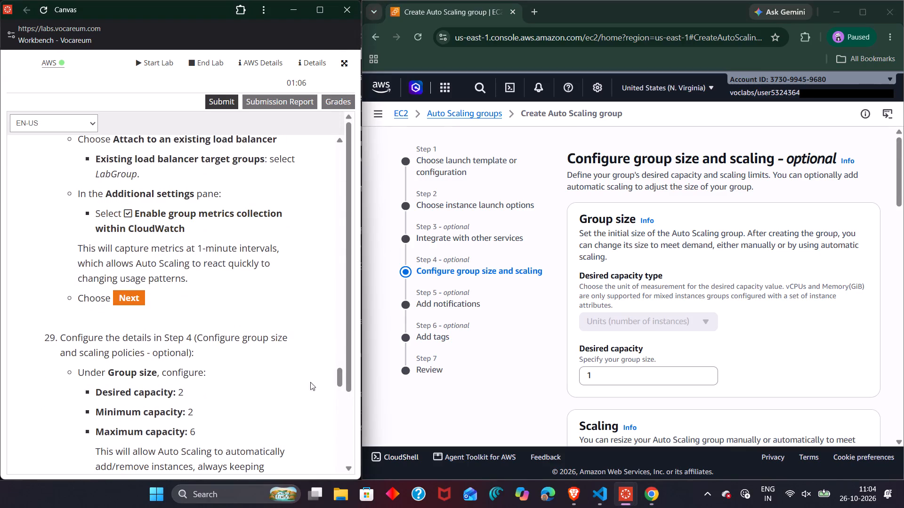
{"action": "left_click", "coordinate": [597, 375]}
{"action": "key", "text": "2"}
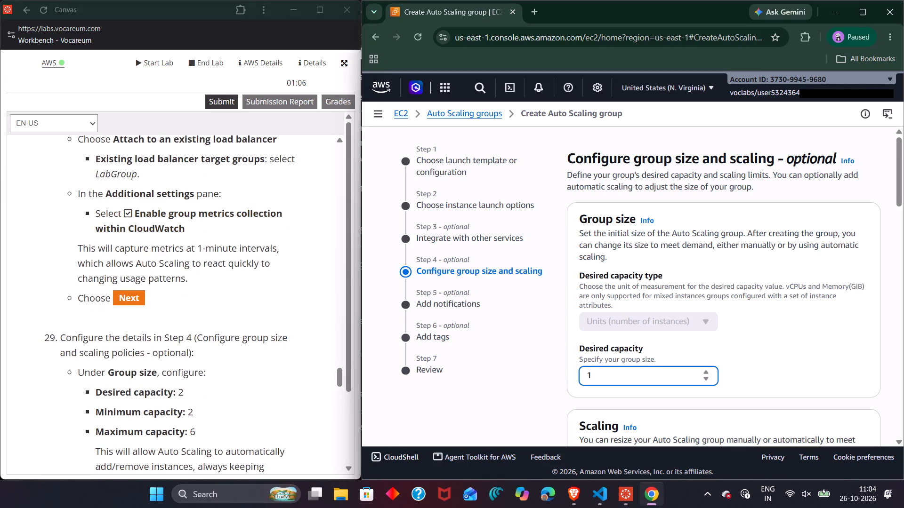
{"action": "key", "text": "BackSpace"}
{"action": "key", "text": "BackSpace"}
{"action": "key", "text": "2"}
{"action": "left_click", "coordinate": [705, 370]}
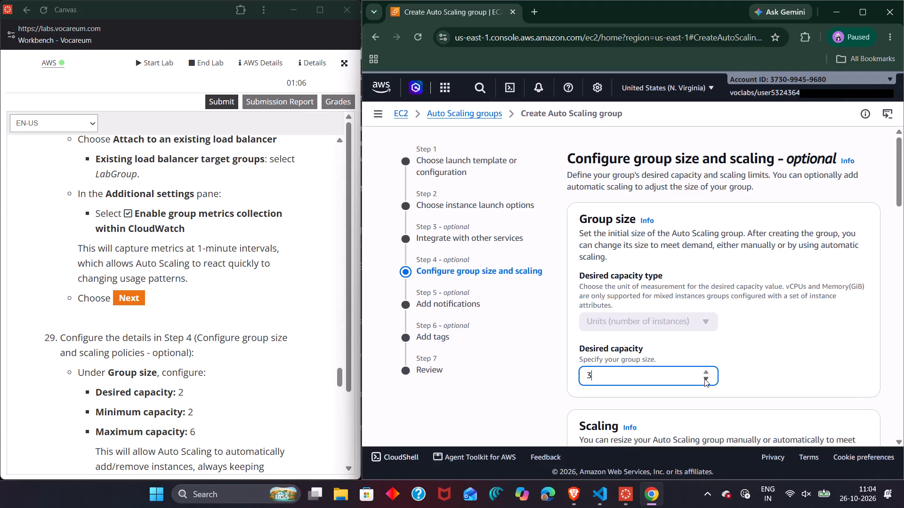
{"action": "double_click", "coordinate": [704, 379]}
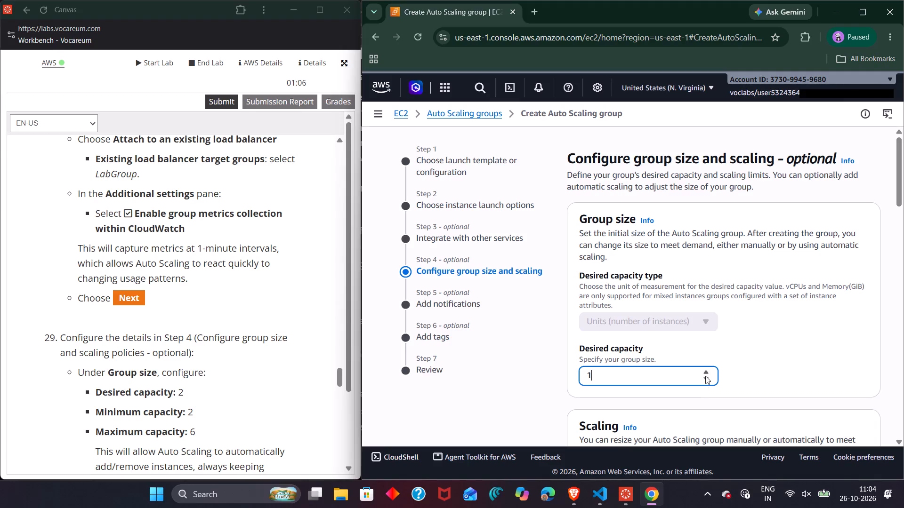
{"action": "left_click", "coordinate": [704, 374]}
Set the minimum desired capacity in the scaling limits to 2, as given in lab instruction 29.
{"action": "scroll", "coordinate": [551, 396], "scroll_direction": "down", "scroll_amount": 1}
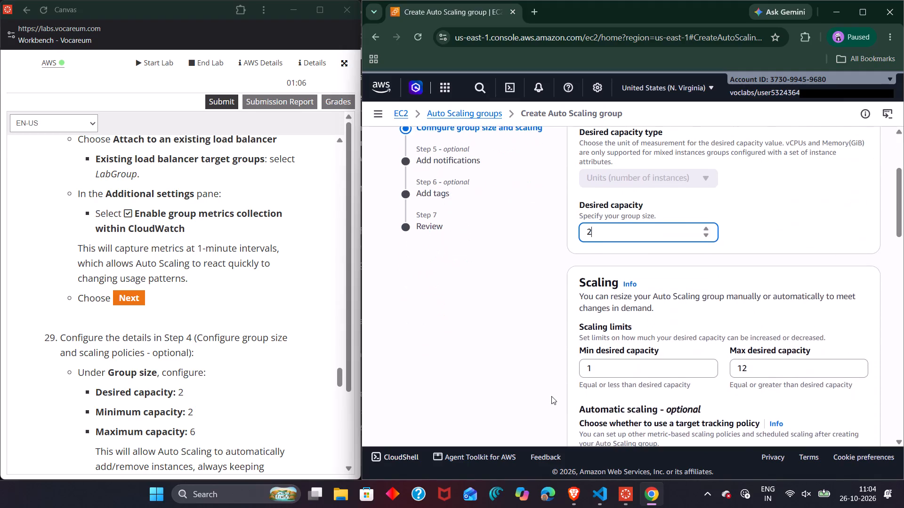
{"action": "scroll", "coordinate": [551, 396], "scroll_direction": "down", "scroll_amount": 1}
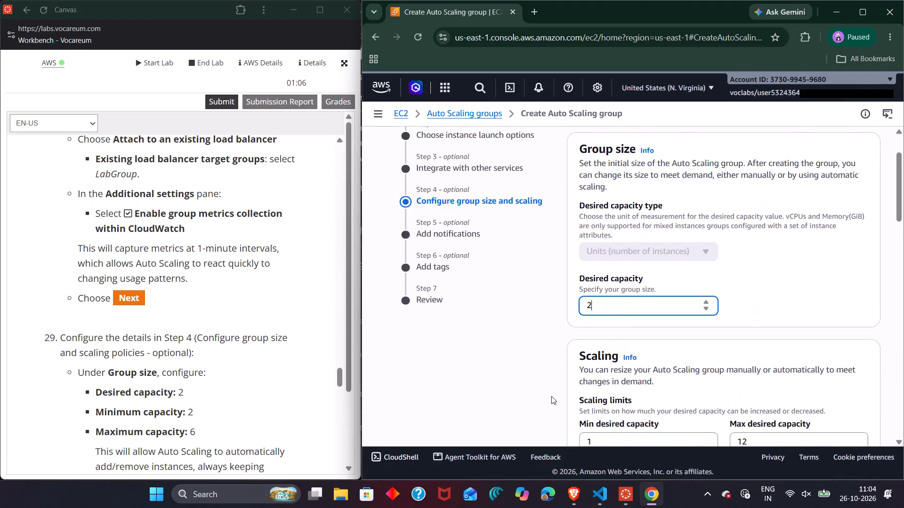
{"action": "scroll", "coordinate": [551, 396], "scroll_direction": "down", "scroll_amount": 2}
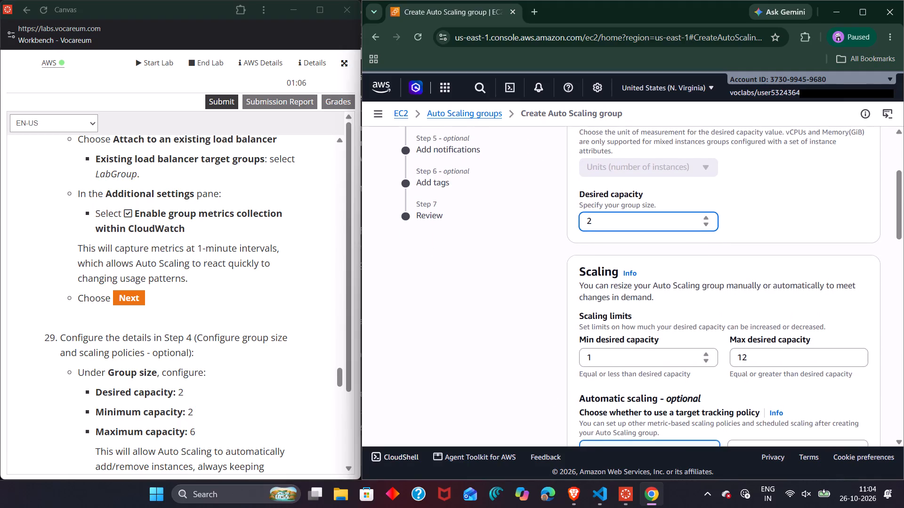
{"action": "left_click", "coordinate": [704, 353]}
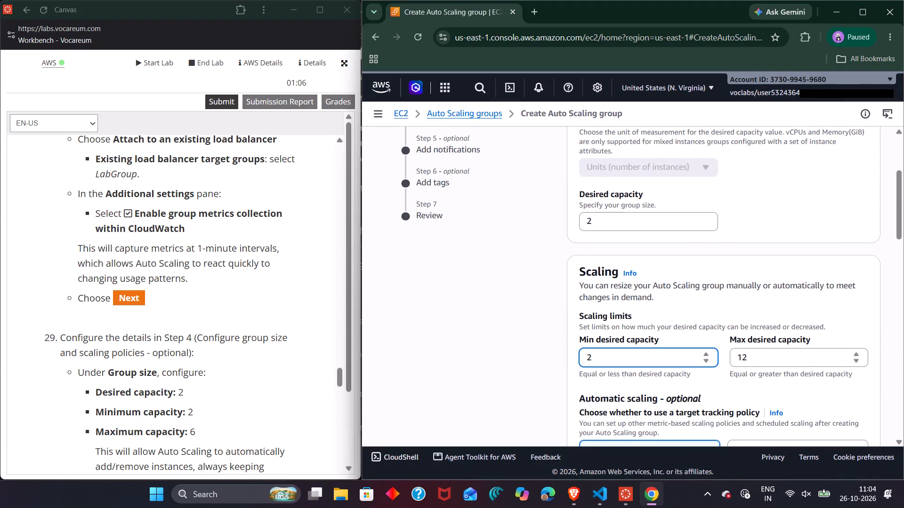
Set the maximum desired capacity in the scaling limits to 6.
{"action": "triple_click", "coordinate": [857, 358]}
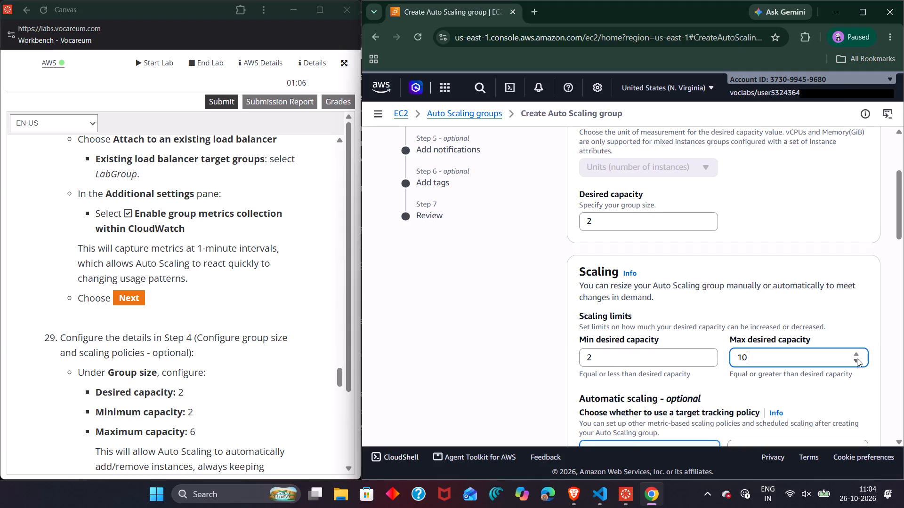
{"action": "triple_click", "coordinate": [857, 358]}
{"action": "left_click", "coordinate": [857, 358]}
{"action": "left_click", "coordinate": [857, 358]}
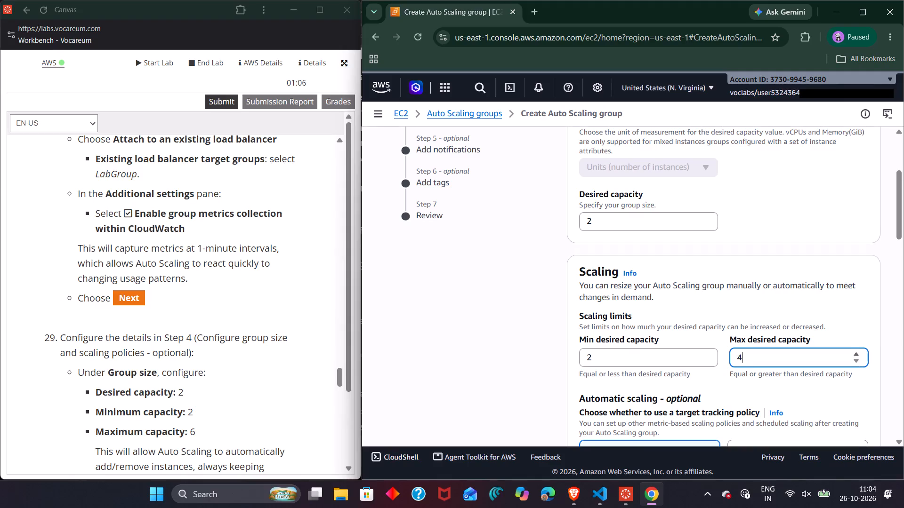
{"action": "double_click", "coordinate": [855, 352]}
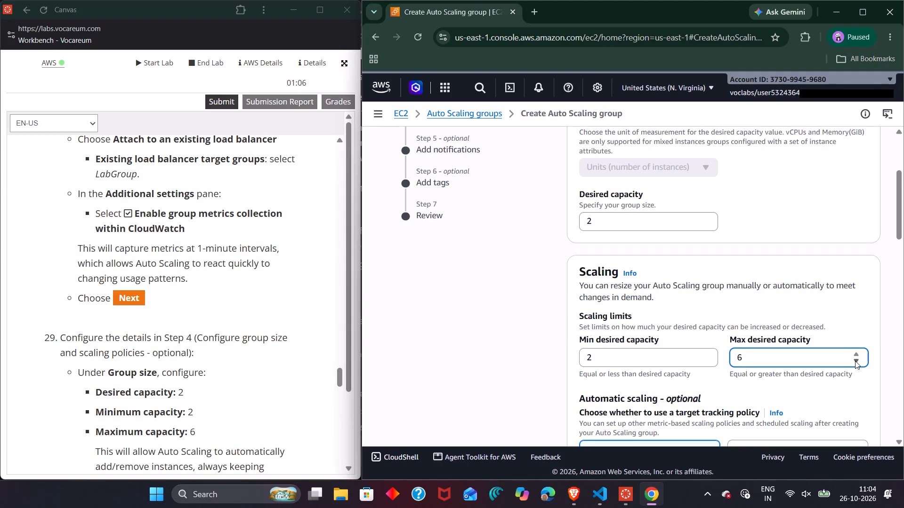
{"action": "triple_click", "coordinate": [855, 361]}
{"action": "triple_click", "coordinate": [855, 361]}
{"action": "double_click", "coordinate": [855, 361]}
{"action": "left_click_drag", "start_coordinate": [855, 361], "coordinate": [854, 353]}
{"action": "left_click", "coordinate": [854, 353]}
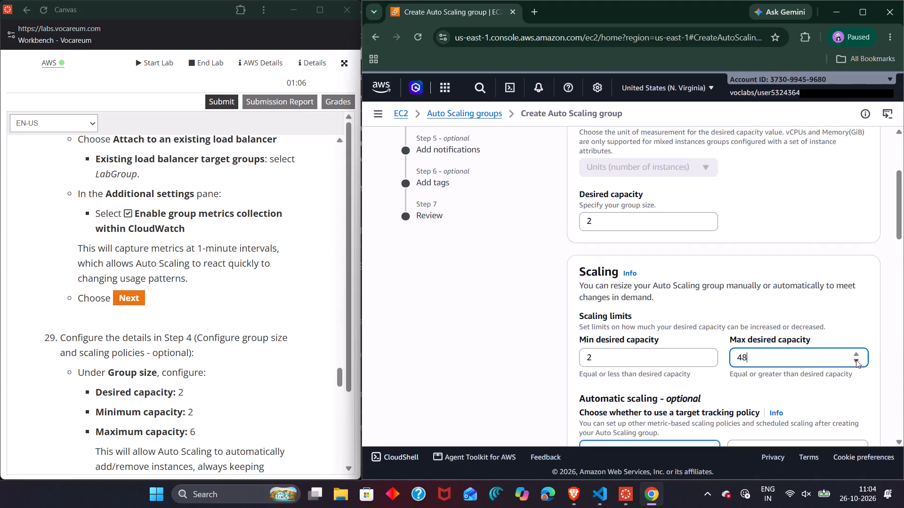
{"action": "left_click", "coordinate": [856, 360]}
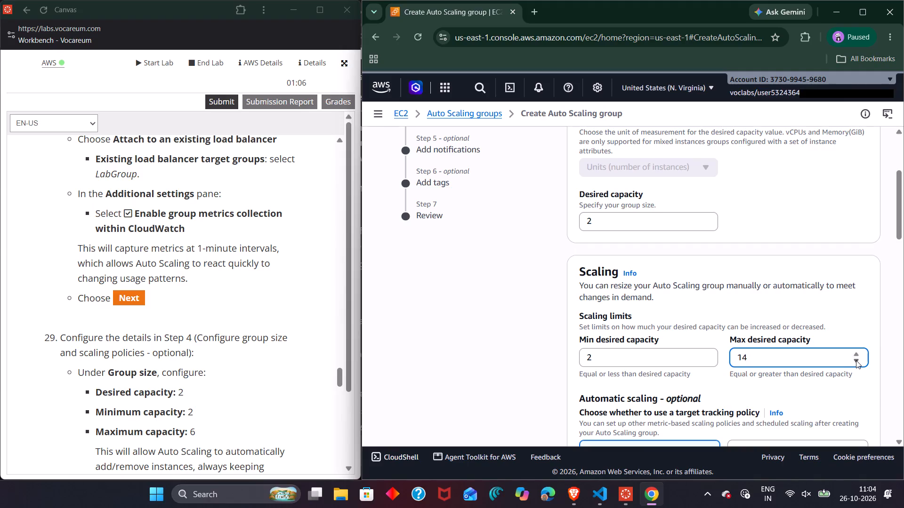
{"action": "left_click", "coordinate": [856, 360]}
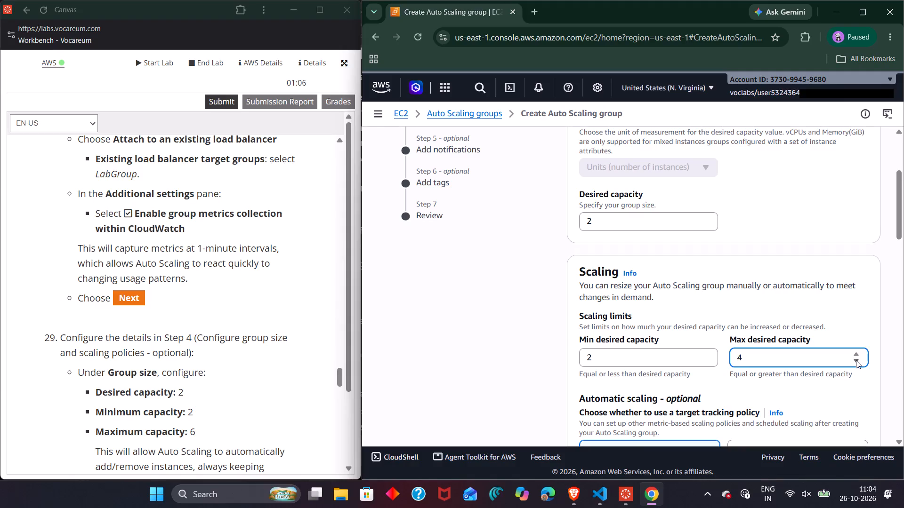
{"action": "double_click", "coordinate": [856, 354]}
Choose the target tracking scaling policy for automatic scaling, following the scaling policies part of lab instruction 29.
{"action": "scroll", "coordinate": [721, 337], "scroll_direction": "down", "scroll_amount": 2}
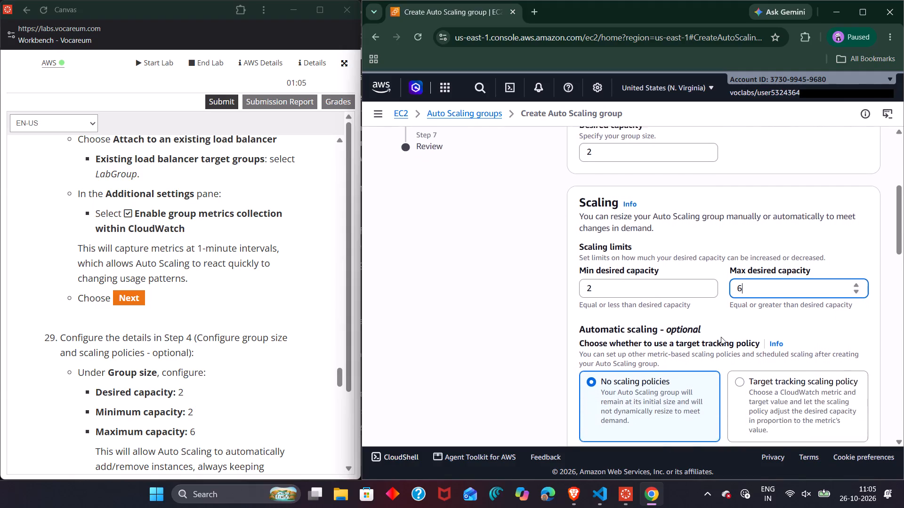
{"action": "scroll", "coordinate": [721, 337], "scroll_direction": "down", "scroll_amount": 1}
{"action": "scroll", "coordinate": [249, 297], "scroll_direction": "down", "scroll_amount": 2}
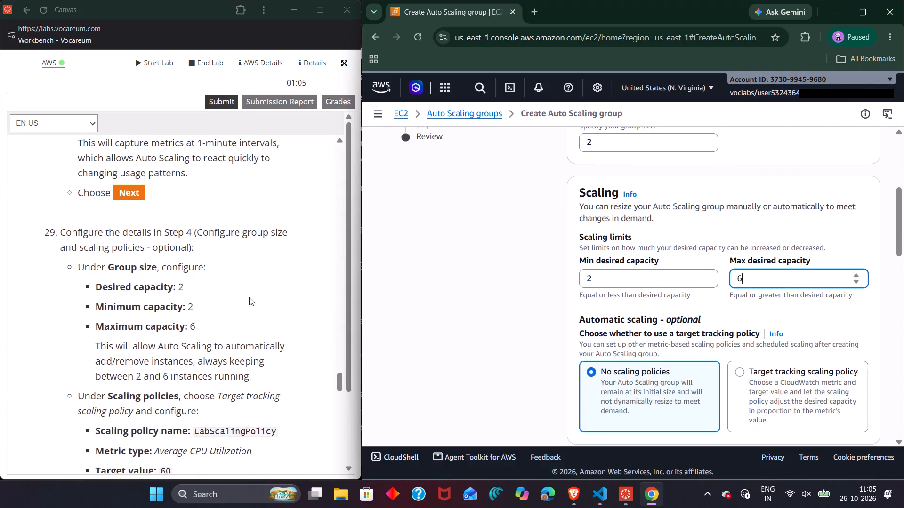
{"action": "scroll", "coordinate": [249, 297], "scroll_direction": "down", "scroll_amount": 1}
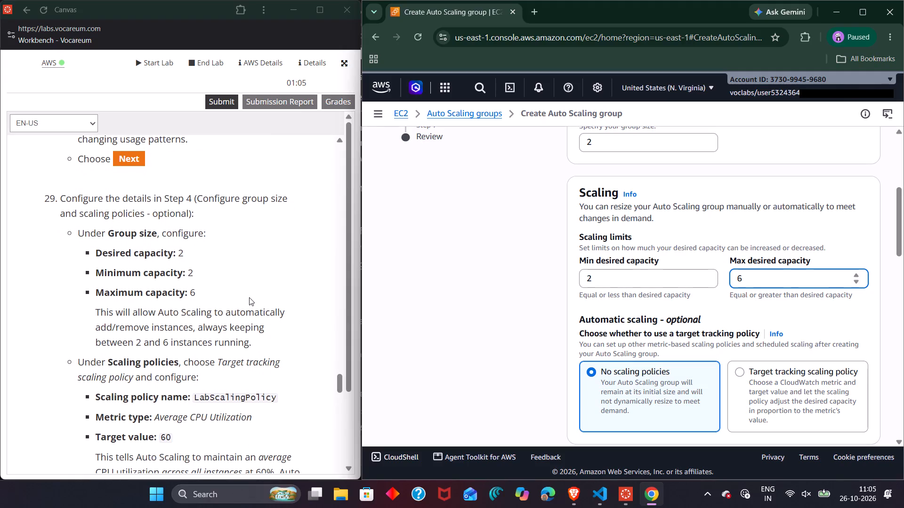
{"action": "scroll", "coordinate": [249, 297], "scroll_direction": "down", "scroll_amount": 2}
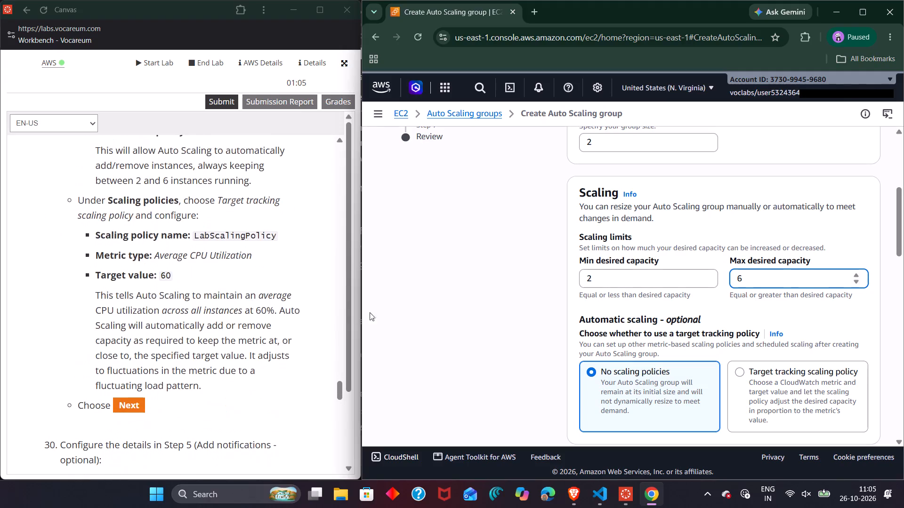
{"action": "scroll", "coordinate": [181, 330], "scroll_direction": "up", "scroll_amount": 1}
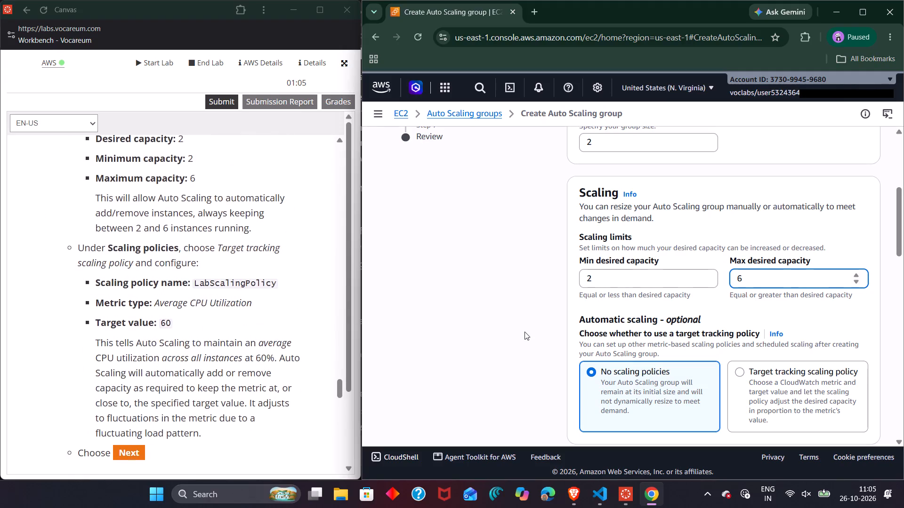
{"action": "scroll", "coordinate": [527, 332], "scroll_direction": "down", "scroll_amount": 2}
{"action": "scroll", "coordinate": [527, 332], "scroll_direction": "up", "scroll_amount": 1}
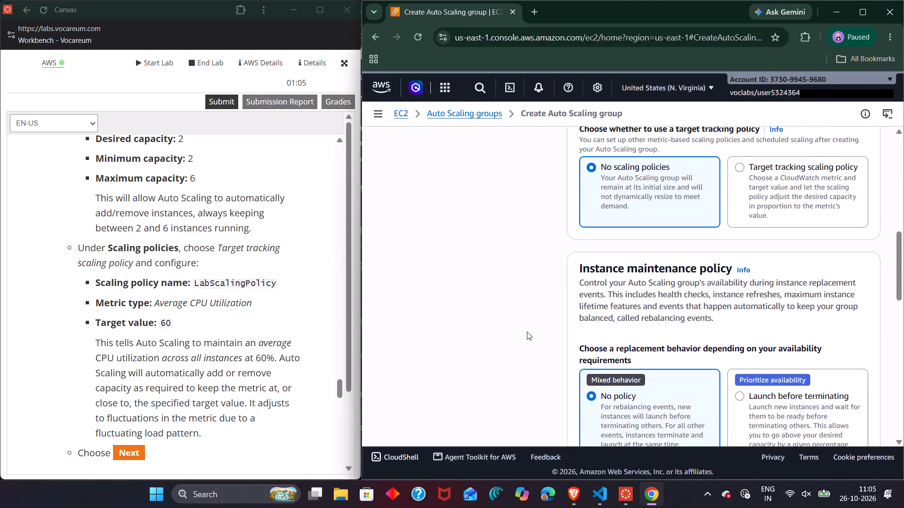
{"action": "scroll", "coordinate": [527, 332], "scroll_direction": "up", "scroll_amount": 1}
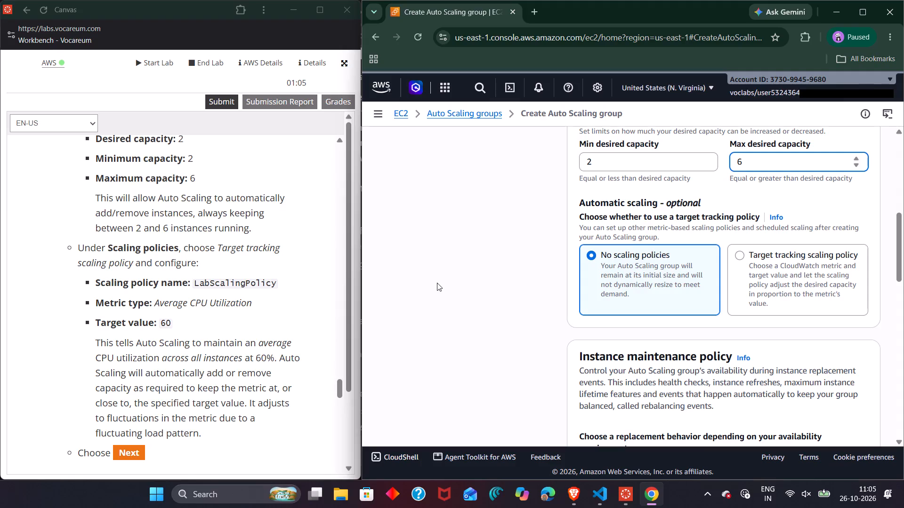
{"action": "left_click", "coordinate": [742, 260]}
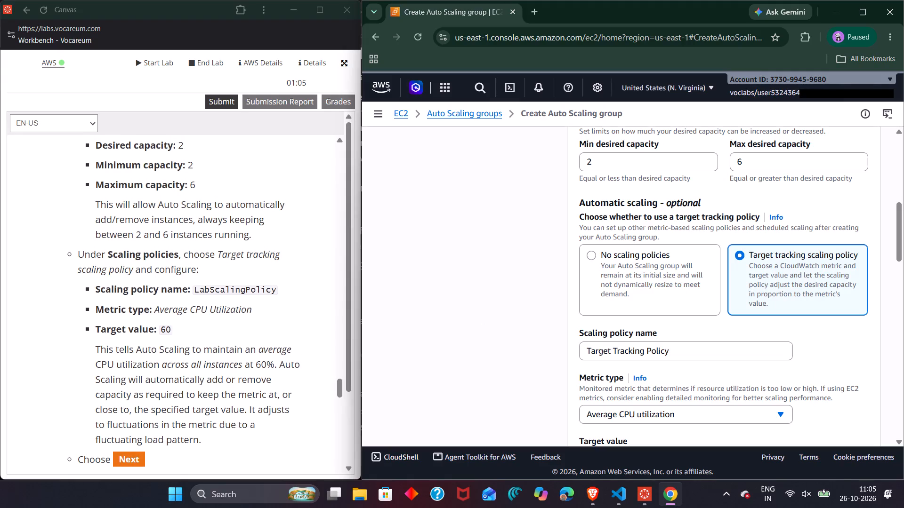
Replace the default scaling policy name with LabScalingPolicy, copied from the lab instructions.
{"action": "left_click", "coordinate": [695, 351]}
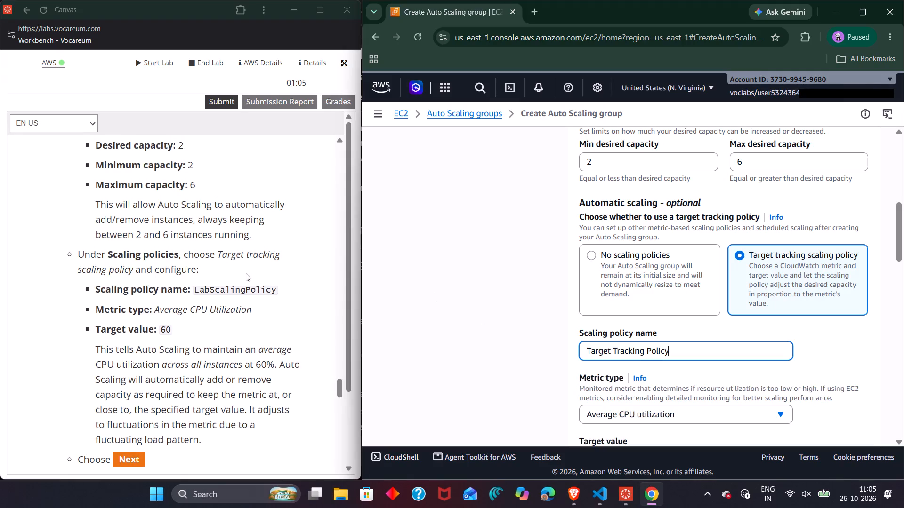
{"action": "left_click_drag", "start_coordinate": [275, 286], "coordinate": [201, 284]}
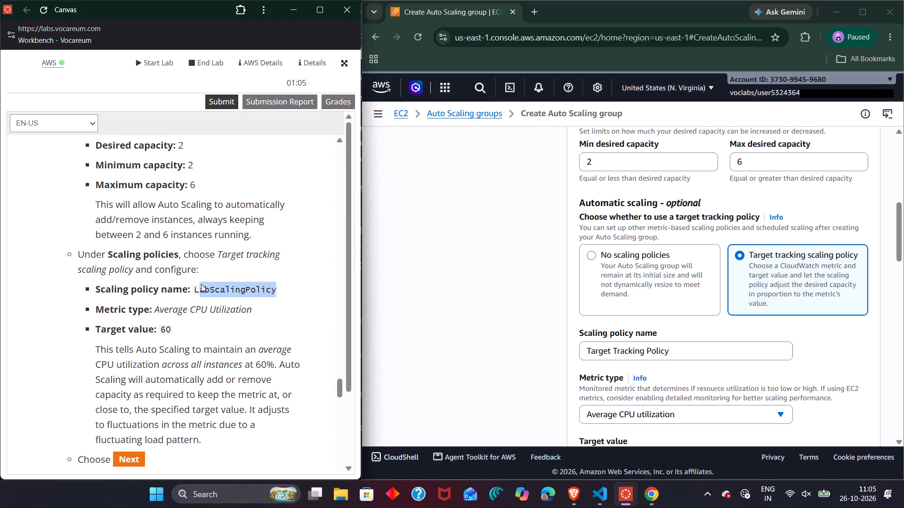
{"action": "left_click_drag", "start_coordinate": [201, 284], "coordinate": [195, 287]}
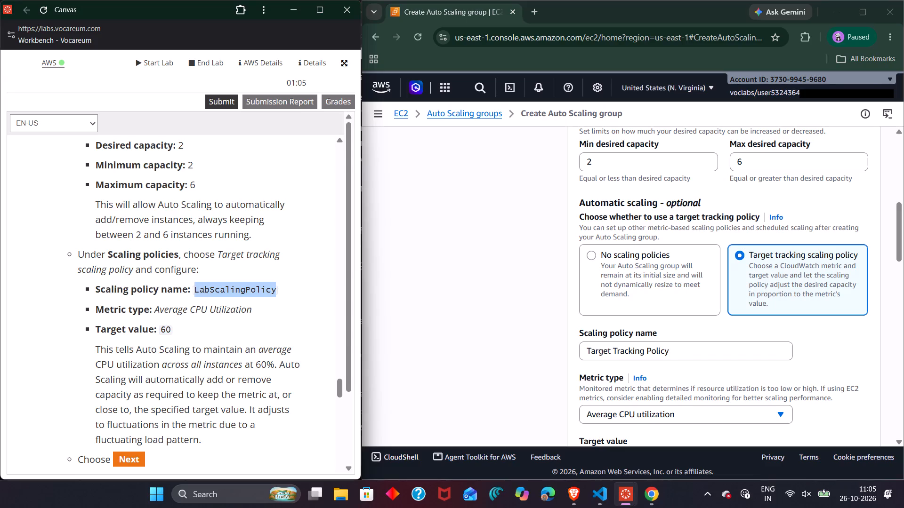
{"action": "key", "text": "ctrl+c"}
{"action": "left_click", "coordinate": [681, 353]}
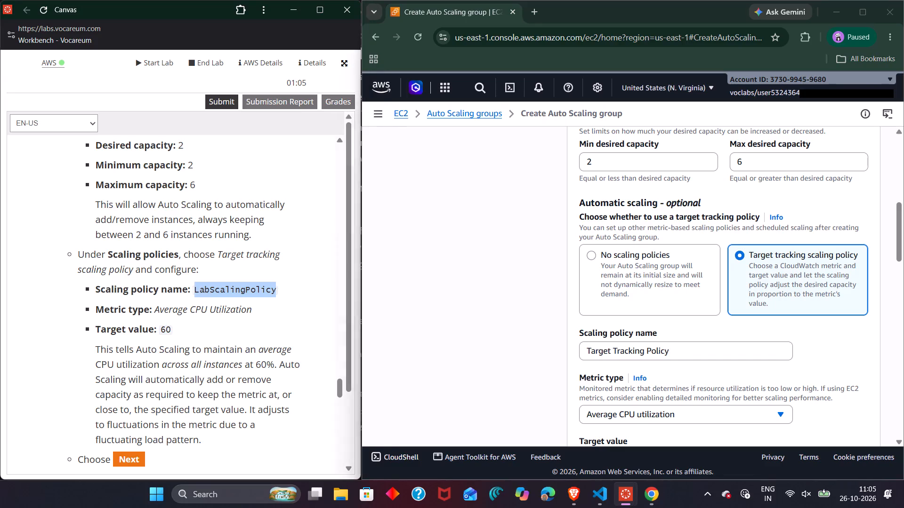
{"action": "key", "text": "BackSpace"}
{"action": "key", "text": "BackSpace"}
{"action": "key", "text": "BackSpace"}
{"action": "key", "text": "BackSpace"}
{"action": "key", "text": "BackSpace"}
{"action": "key", "text": "BackSpace"}
{"action": "key", "text": "BackSpace"}
{"action": "key", "text": "BackSpace"}
{"action": "key", "text": "BackSpace"}
{"action": "key", "text": "BackSpace"}
{"action": "key", "text": "BackSpace"}
{"action": "key", "text": "BackSpace"}
{"action": "key", "text": "BackSpace"}
{"action": "key", "text": "BackSpace"}
{"action": "key", "text": "BackSpace"}
{"action": "key", "text": "BackSpace"}
{"action": "key", "text": "BackSpace"}
{"action": "key", "text": "BackSpace"}
{"action": "key", "text": "BackSpace"}
{"action": "key", "text": "BackSpace"}
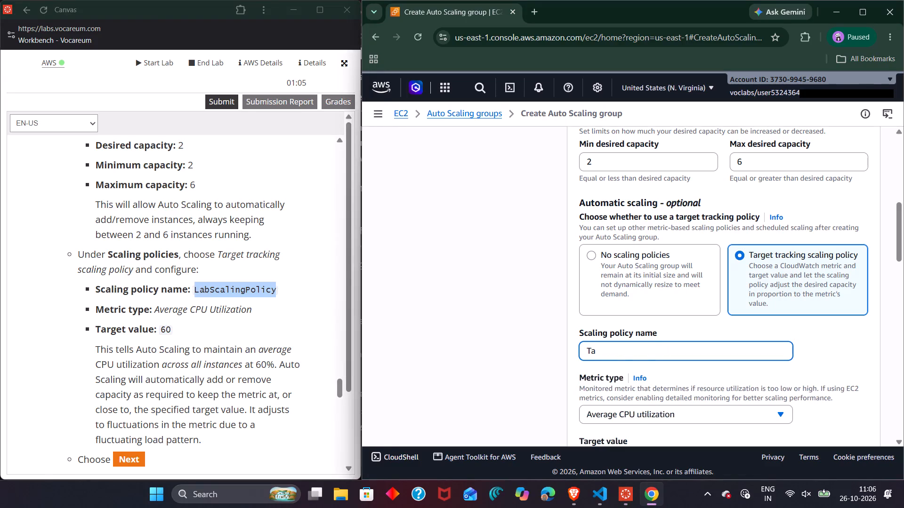
{"action": "key", "text": "ctrl+v"}
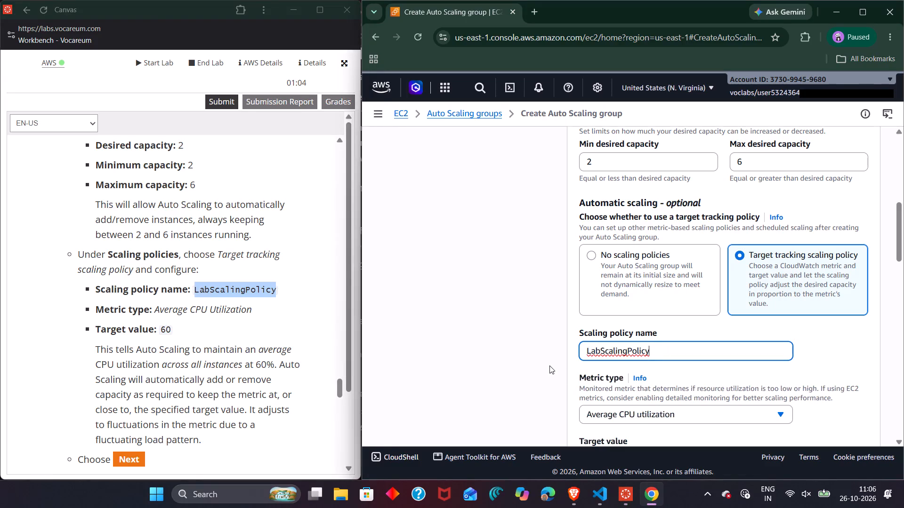
{"action": "left_click", "coordinate": [547, 364]}
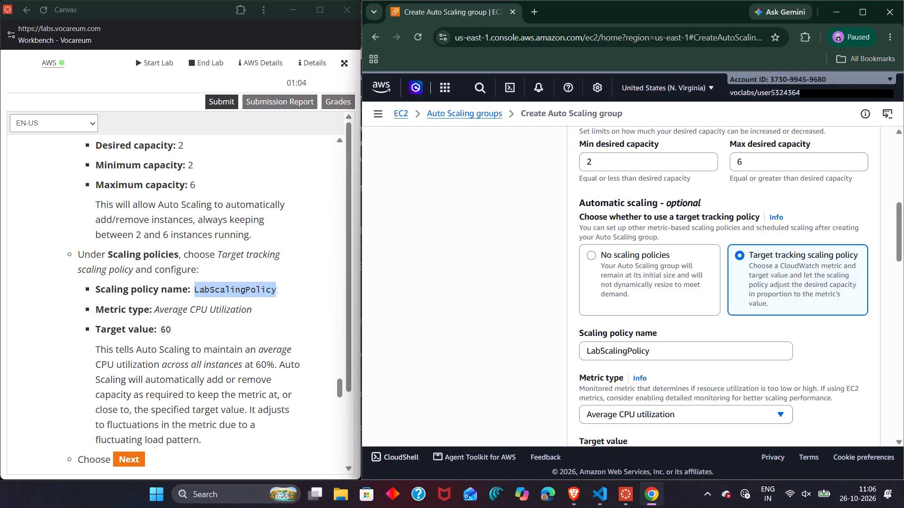
Set the scaling policy's target value to 60, keeping Average CPU utilization as the metric type.
{"action": "scroll", "coordinate": [452, 368], "scroll_direction": "down", "scroll_amount": 1}
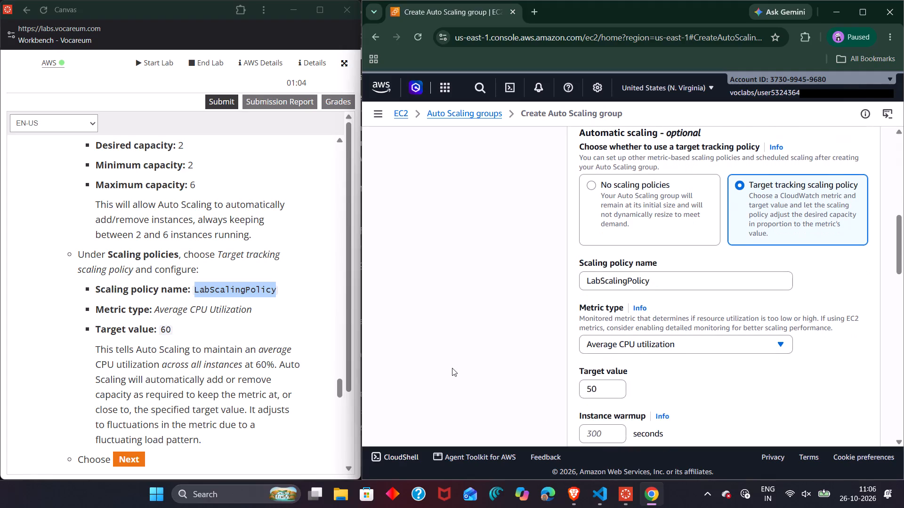
{"action": "scroll", "coordinate": [452, 368], "scroll_direction": "down", "scroll_amount": 1}
{"action": "left_click", "coordinate": [604, 362]}
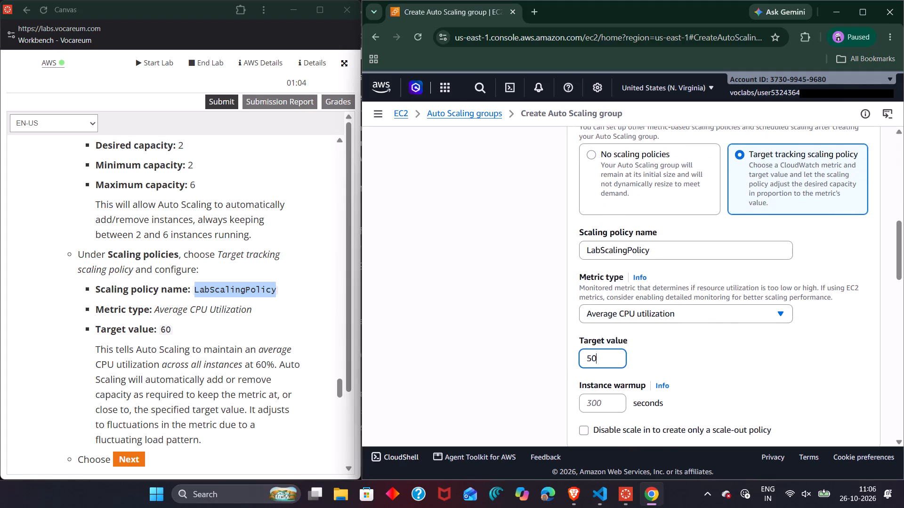
{"action": "key", "text": "BackSpace"}
{"action": "key", "text": "BackSpace"}
{"action": "type", "text": "60"}
Keep the default instance maintenance policy and additional settings, and proceed from group size and scaling to the notifications stage.
{"action": "scroll", "coordinate": [297, 357], "scroll_direction": "down", "scroll_amount": 1}
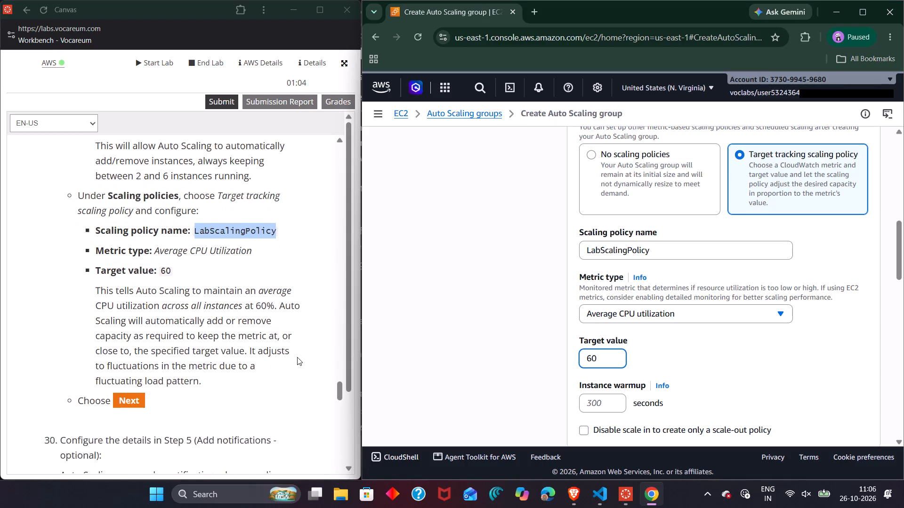
{"action": "scroll", "coordinate": [297, 357], "scroll_direction": "down", "scroll_amount": 1}
{"action": "scroll", "coordinate": [571, 336], "scroll_direction": "down", "scroll_amount": 5}
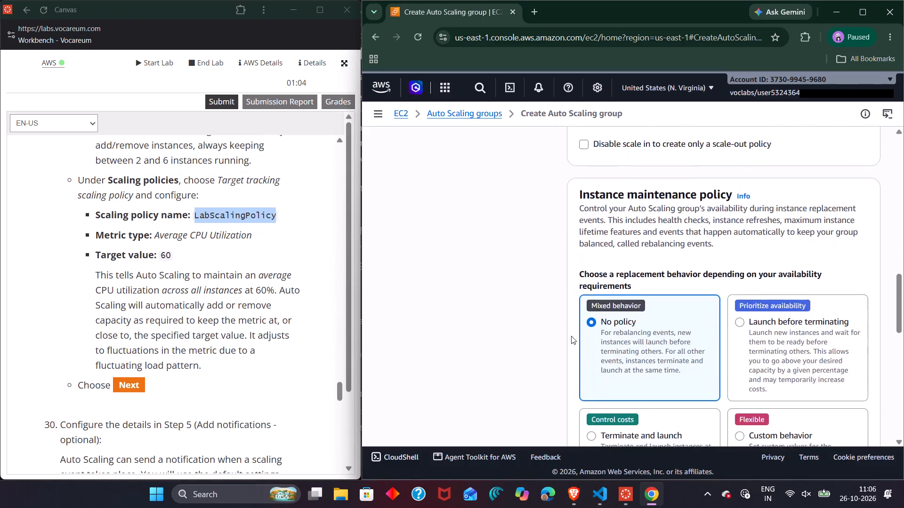
{"action": "scroll", "coordinate": [571, 336], "scroll_direction": "down", "scroll_amount": 2}
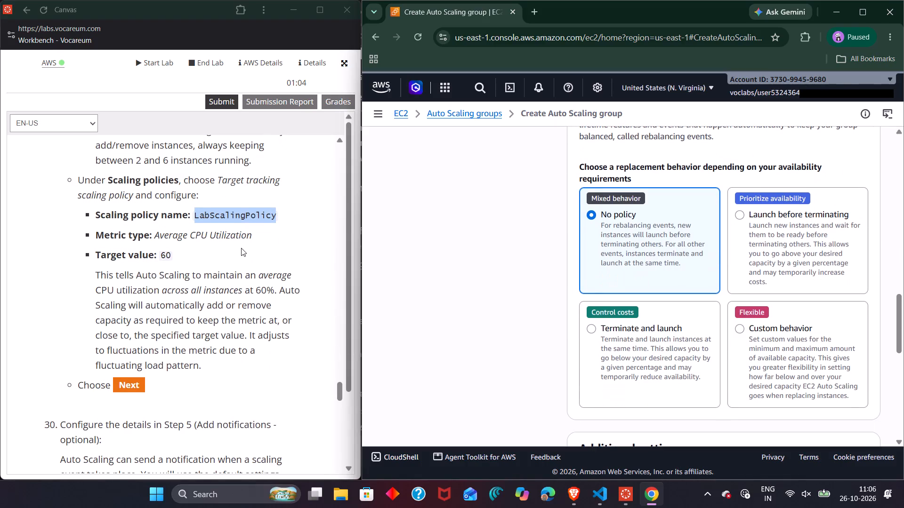
{"action": "scroll", "coordinate": [239, 248], "scroll_direction": "down", "scroll_amount": 1}
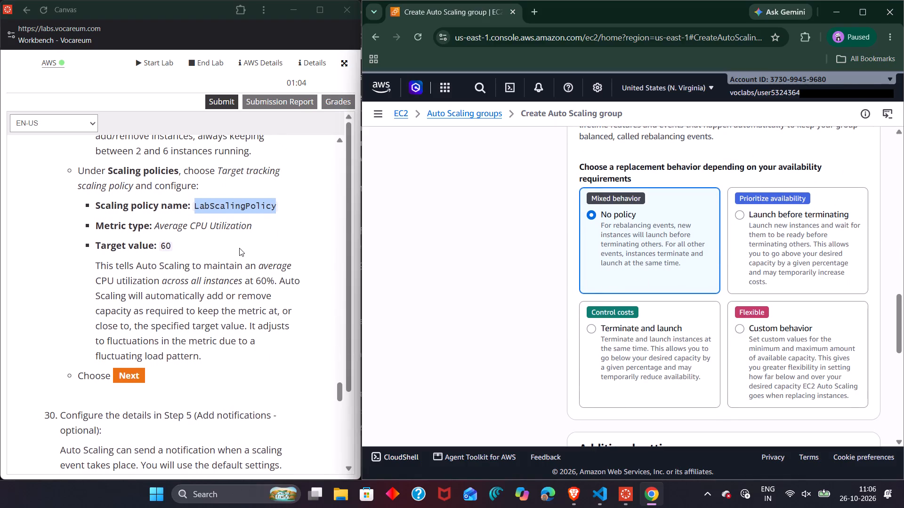
{"action": "scroll", "coordinate": [239, 248], "scroll_direction": "down", "scroll_amount": 2}
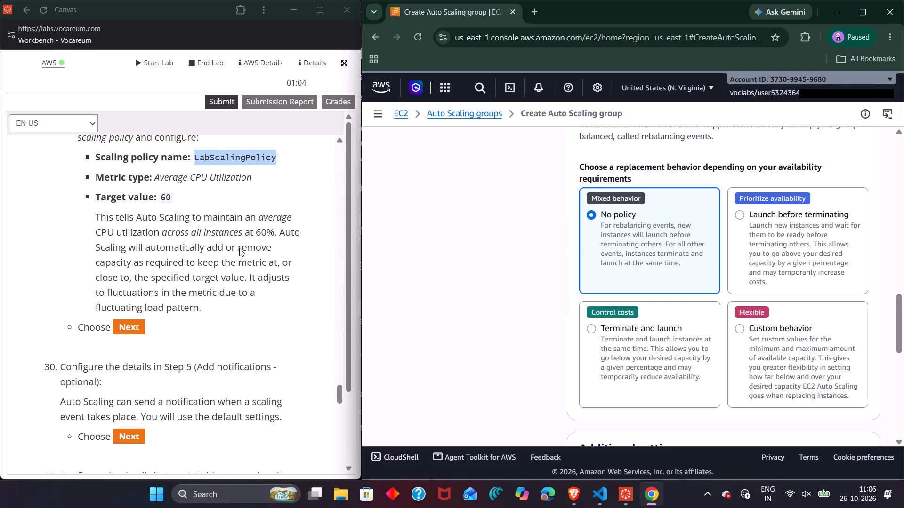
{"action": "scroll", "coordinate": [239, 248], "scroll_direction": "down", "scroll_amount": 1}
{"action": "scroll", "coordinate": [702, 365], "scroll_direction": "down", "scroll_amount": 2}
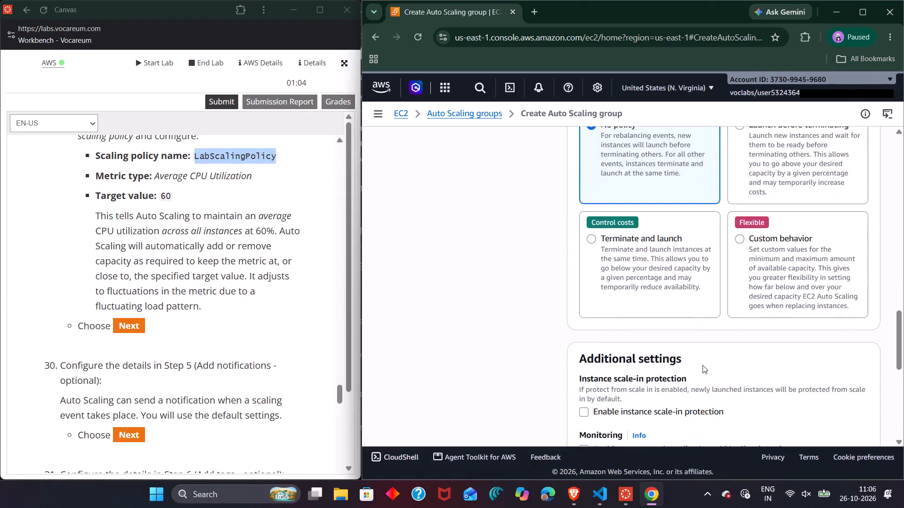
{"action": "scroll", "coordinate": [702, 365], "scroll_direction": "down", "scroll_amount": 5}
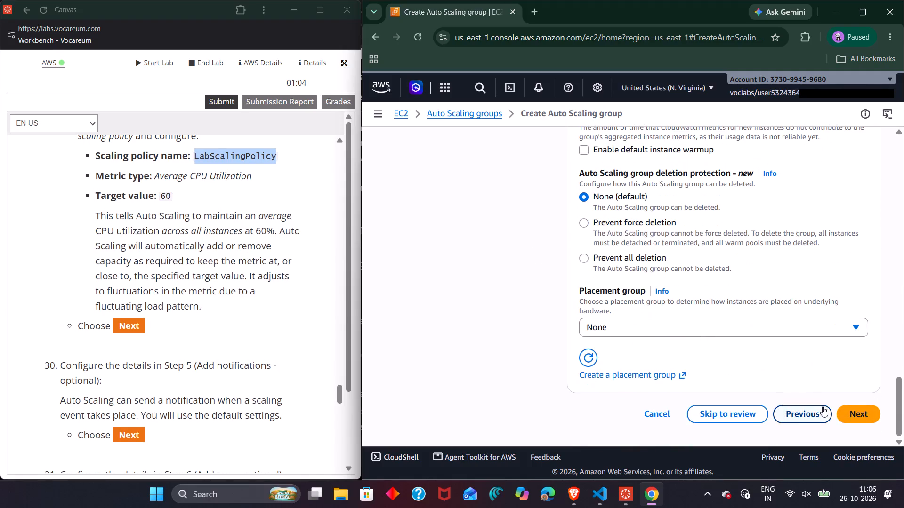
{"action": "left_click", "coordinate": [849, 413]}
{"action": "left_click", "coordinate": [646, 351]}
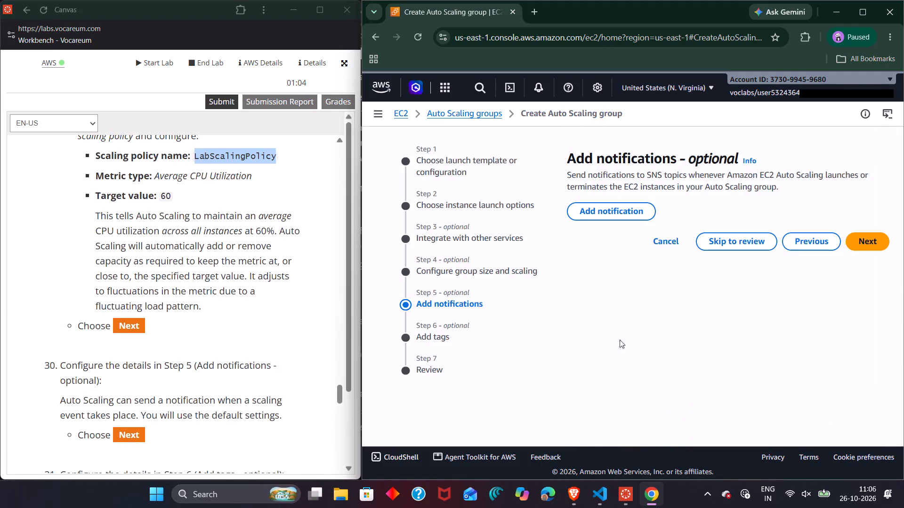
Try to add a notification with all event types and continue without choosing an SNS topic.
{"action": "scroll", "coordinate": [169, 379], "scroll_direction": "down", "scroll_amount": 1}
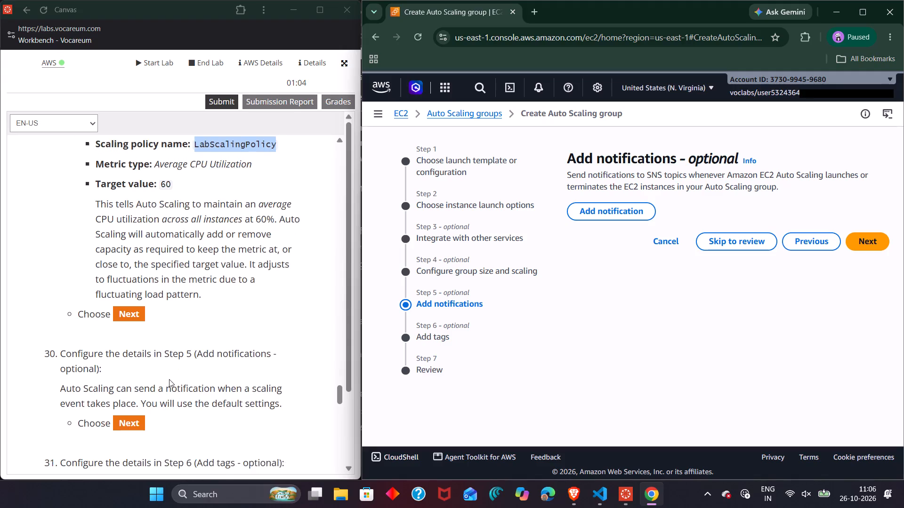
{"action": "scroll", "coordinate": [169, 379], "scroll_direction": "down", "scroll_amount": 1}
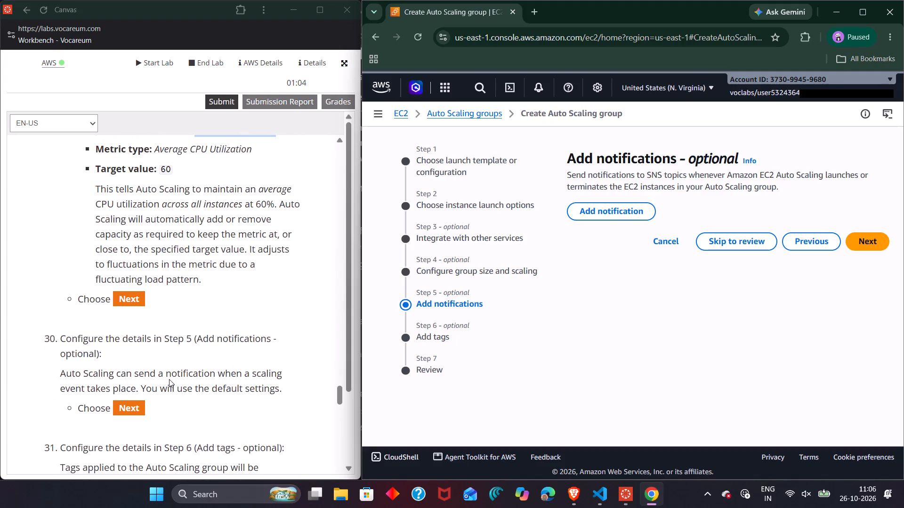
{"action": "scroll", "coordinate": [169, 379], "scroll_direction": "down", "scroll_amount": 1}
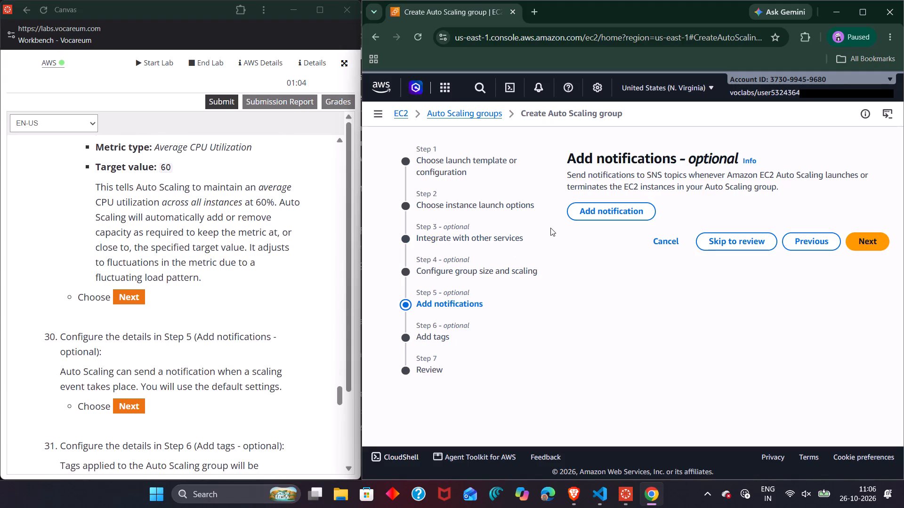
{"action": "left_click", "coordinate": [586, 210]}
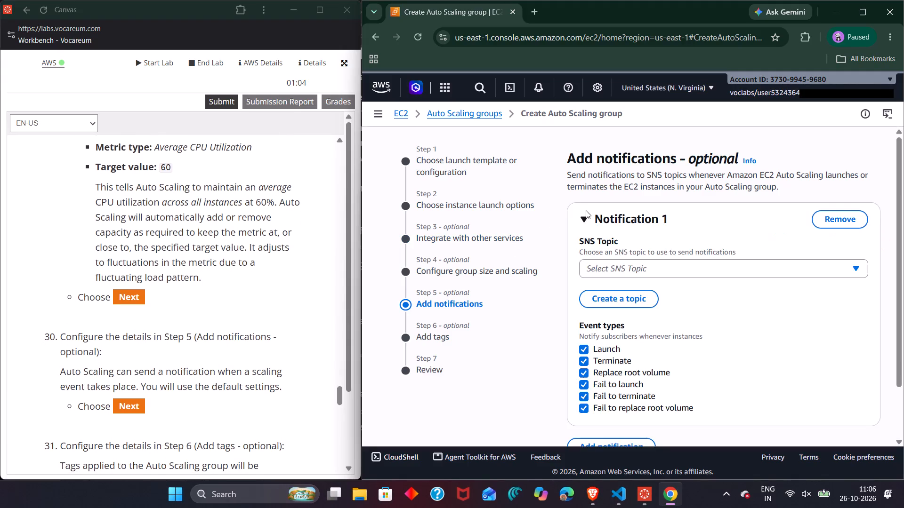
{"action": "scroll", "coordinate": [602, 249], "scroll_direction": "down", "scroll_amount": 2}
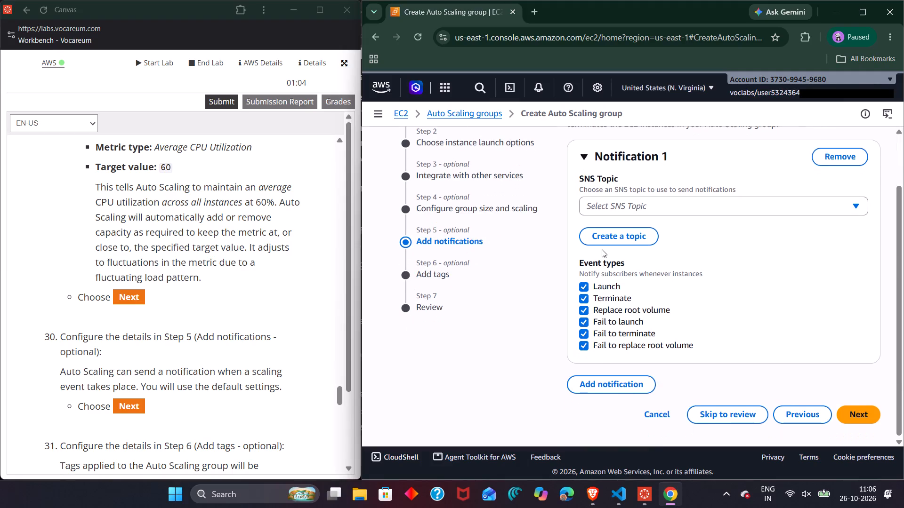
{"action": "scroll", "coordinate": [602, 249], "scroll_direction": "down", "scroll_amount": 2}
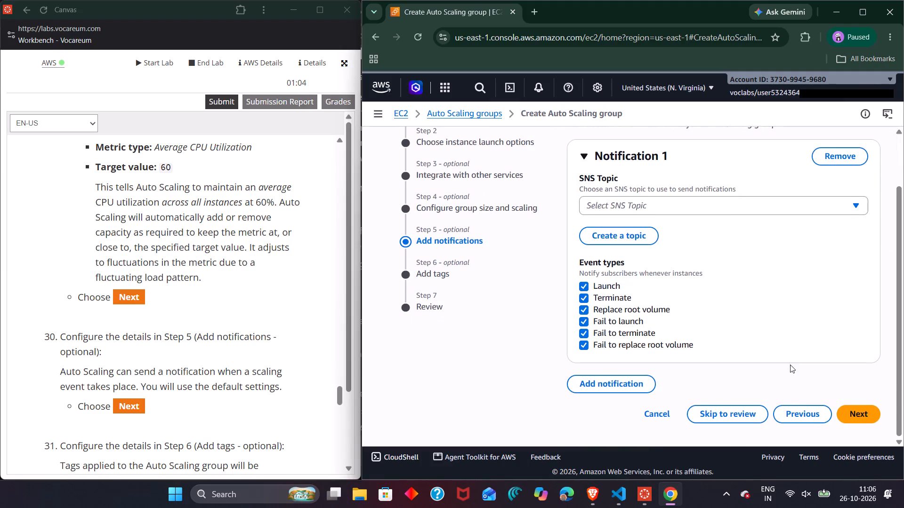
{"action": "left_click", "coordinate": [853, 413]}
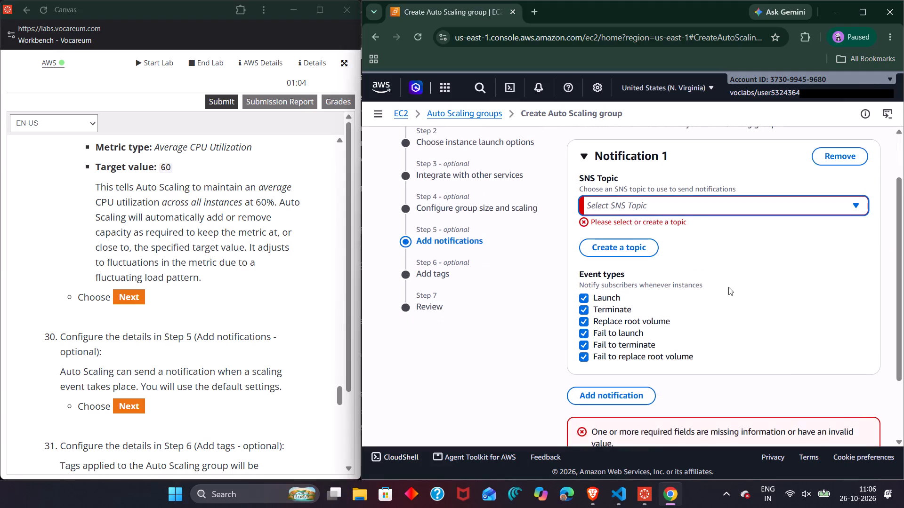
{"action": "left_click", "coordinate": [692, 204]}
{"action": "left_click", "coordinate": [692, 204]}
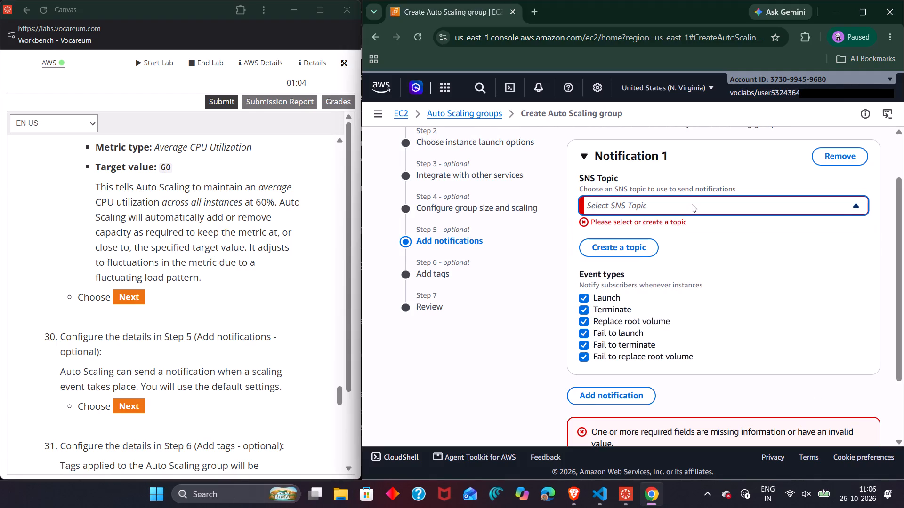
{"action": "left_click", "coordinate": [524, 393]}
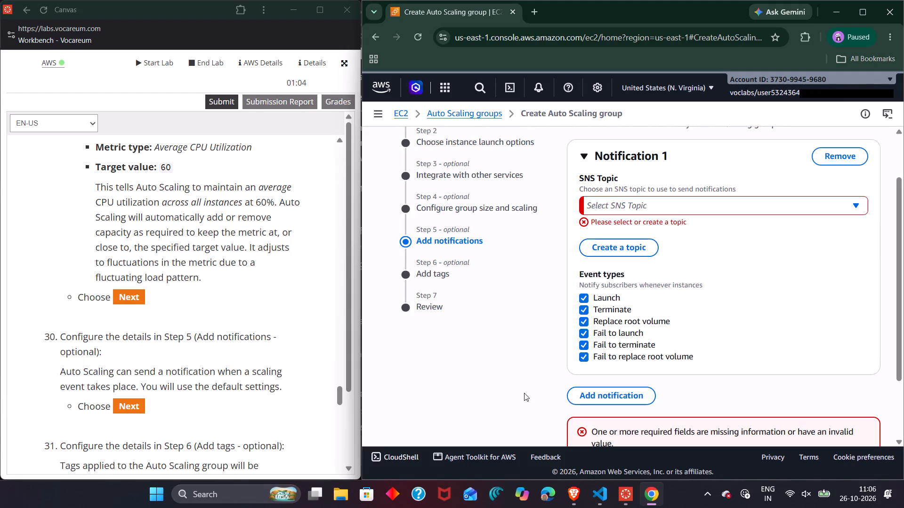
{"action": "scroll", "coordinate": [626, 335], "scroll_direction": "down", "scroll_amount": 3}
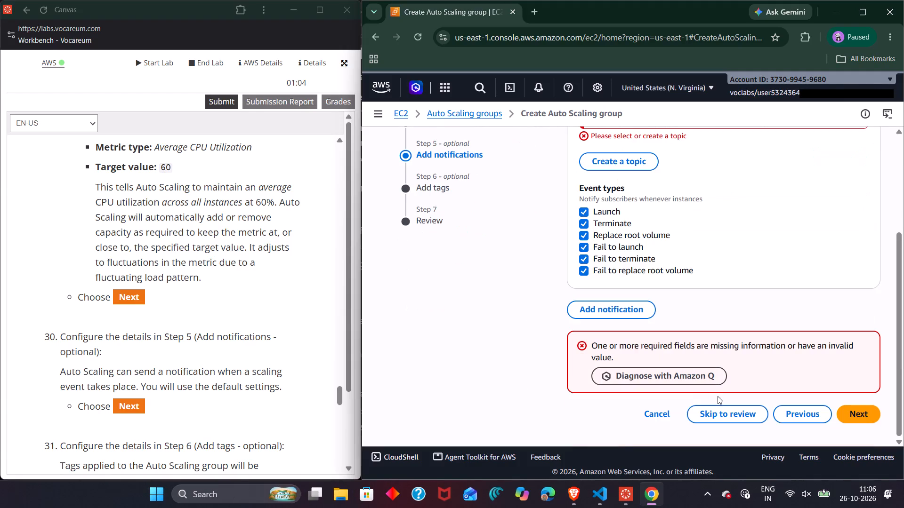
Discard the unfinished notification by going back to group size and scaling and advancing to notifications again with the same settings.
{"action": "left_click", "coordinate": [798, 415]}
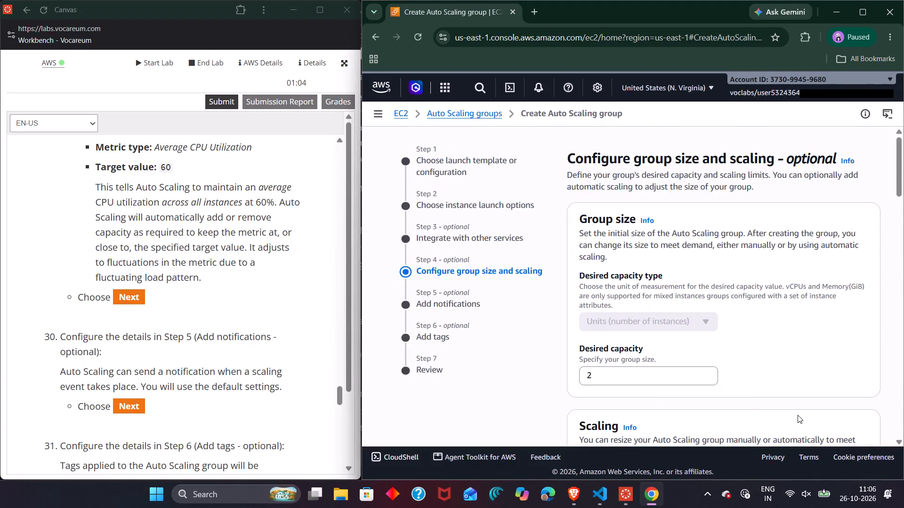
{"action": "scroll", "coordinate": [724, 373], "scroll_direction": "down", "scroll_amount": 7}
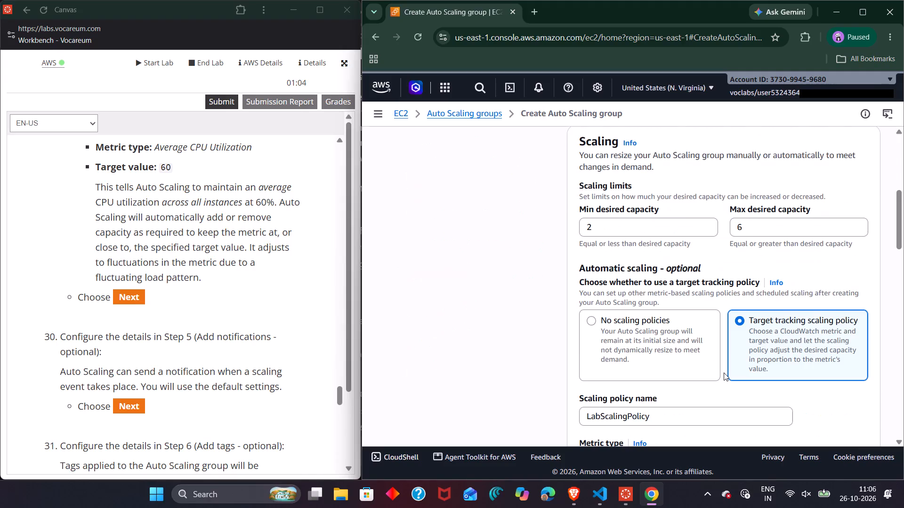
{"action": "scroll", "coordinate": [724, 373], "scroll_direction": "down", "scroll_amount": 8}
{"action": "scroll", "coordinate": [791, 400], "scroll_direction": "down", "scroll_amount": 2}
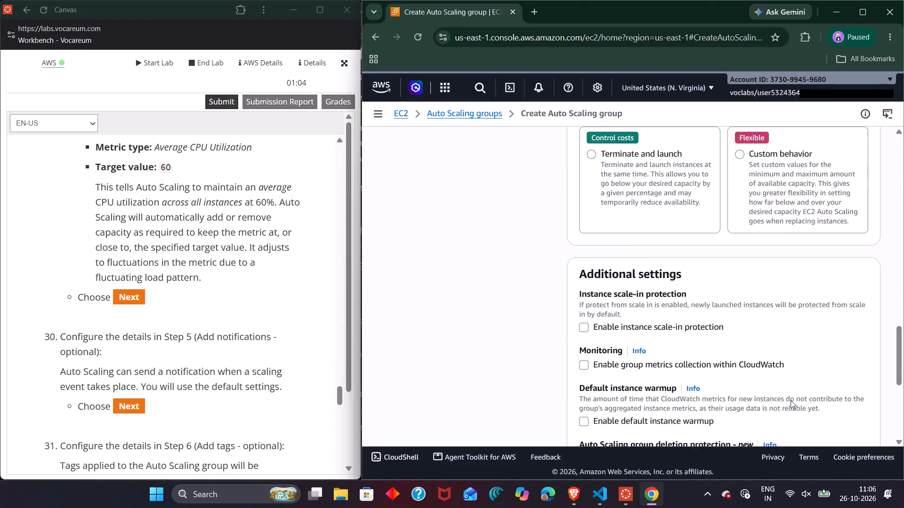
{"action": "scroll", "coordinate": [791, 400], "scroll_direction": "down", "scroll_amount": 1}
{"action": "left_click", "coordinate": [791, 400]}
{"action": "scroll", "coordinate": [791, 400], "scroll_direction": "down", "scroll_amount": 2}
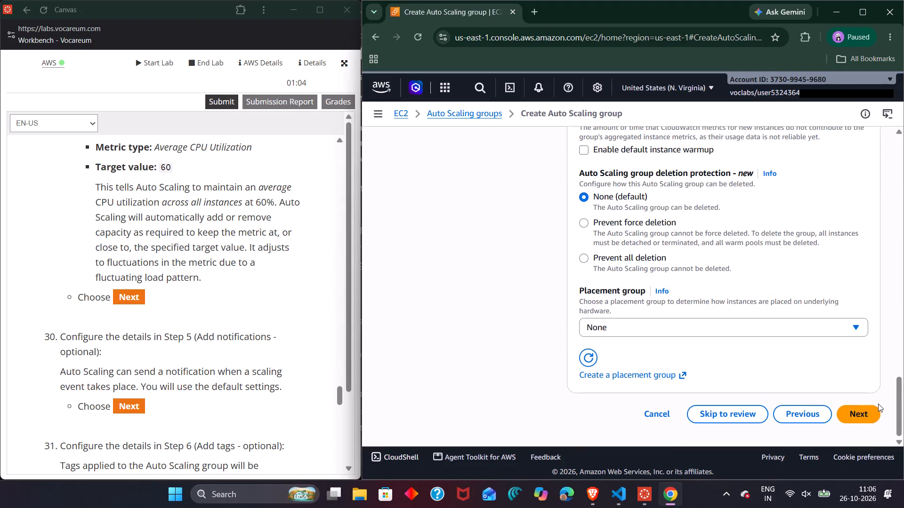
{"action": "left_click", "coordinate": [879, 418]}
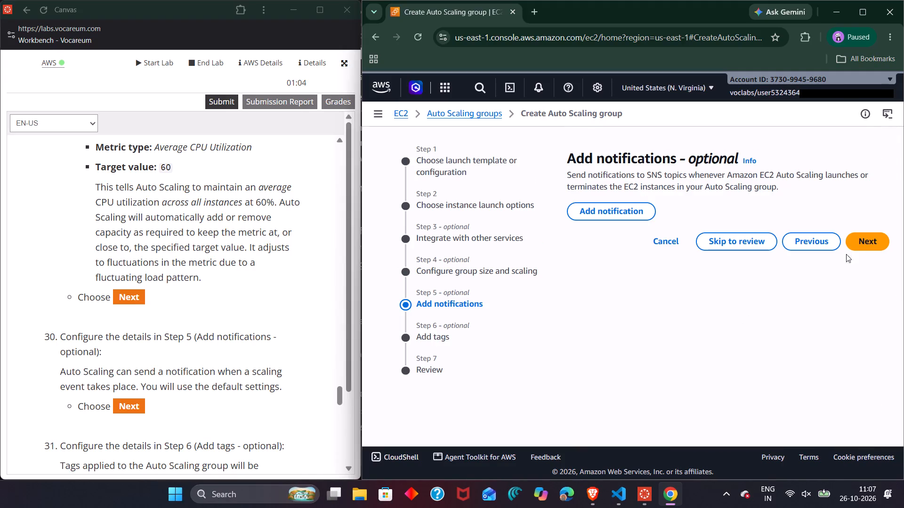
Keep the default of no notifications, following lab instruction 30, and continue to the tags stage.
{"action": "scroll", "coordinate": [252, 381], "scroll_direction": "down", "scroll_amount": 1}
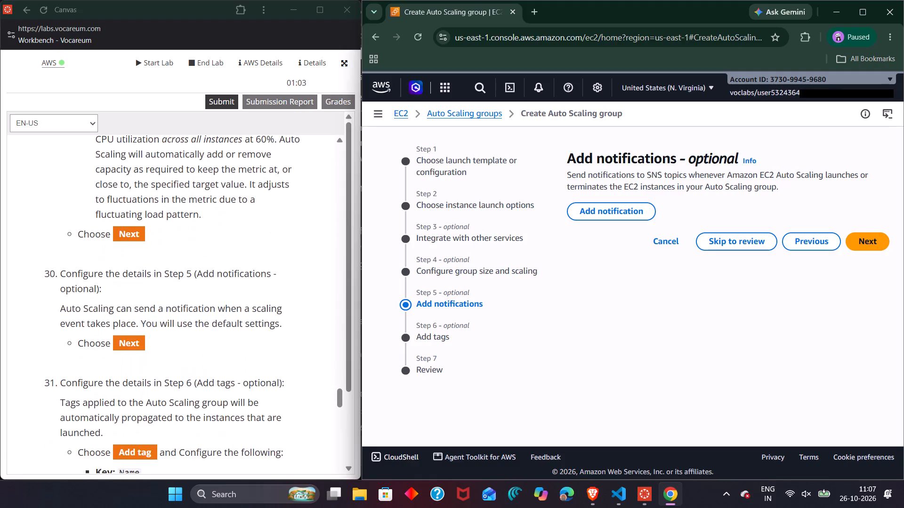
{"action": "scroll", "coordinate": [252, 381], "scroll_direction": "down", "scroll_amount": 1}
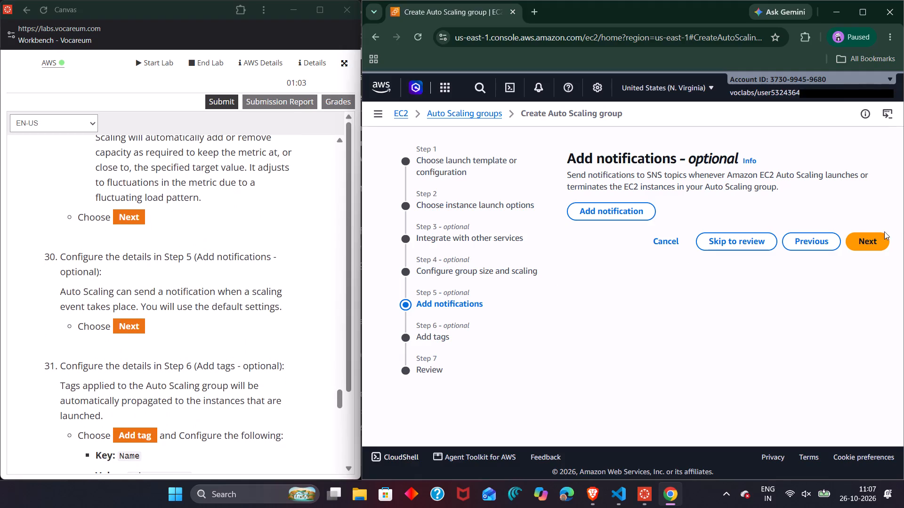
{"action": "left_click", "coordinate": [881, 242]}
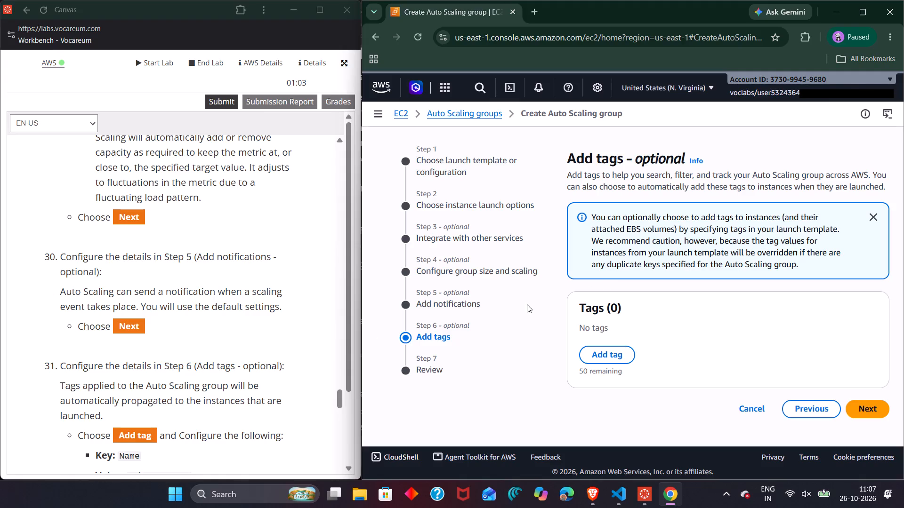
Add a tag with key Name and value Lab Instance, copied from lab instruction 31, keeping new instances tagged.
{"action": "scroll", "coordinate": [174, 392], "scroll_direction": "down", "scroll_amount": 3}
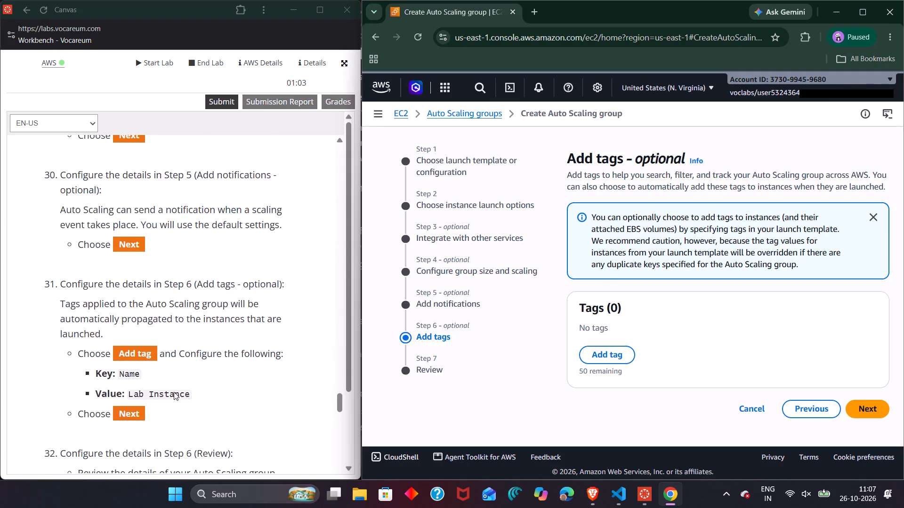
{"action": "left_click_drag", "start_coordinate": [145, 373], "coordinate": [118, 373]}
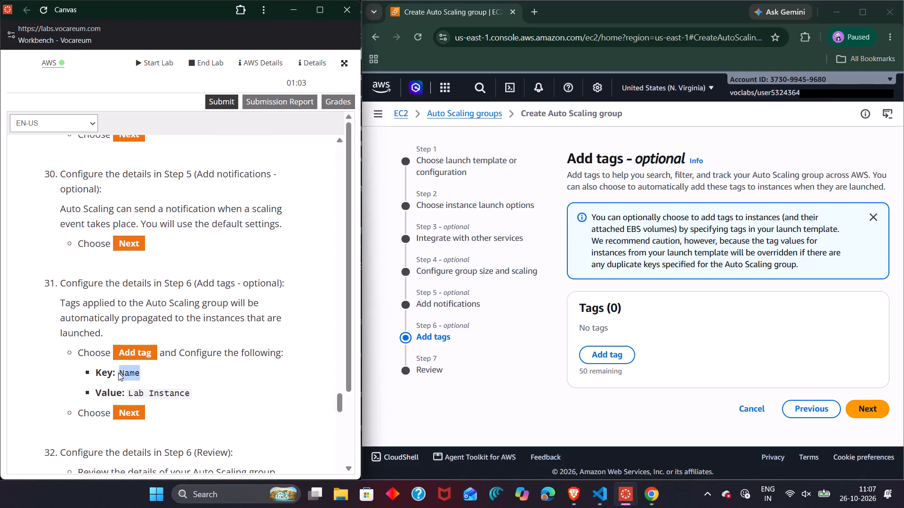
{"action": "left_click_drag", "start_coordinate": [118, 373], "coordinate": [119, 372]}
{"action": "key", "text": "ctrl+c"}
{"action": "left_click", "coordinate": [617, 359]}
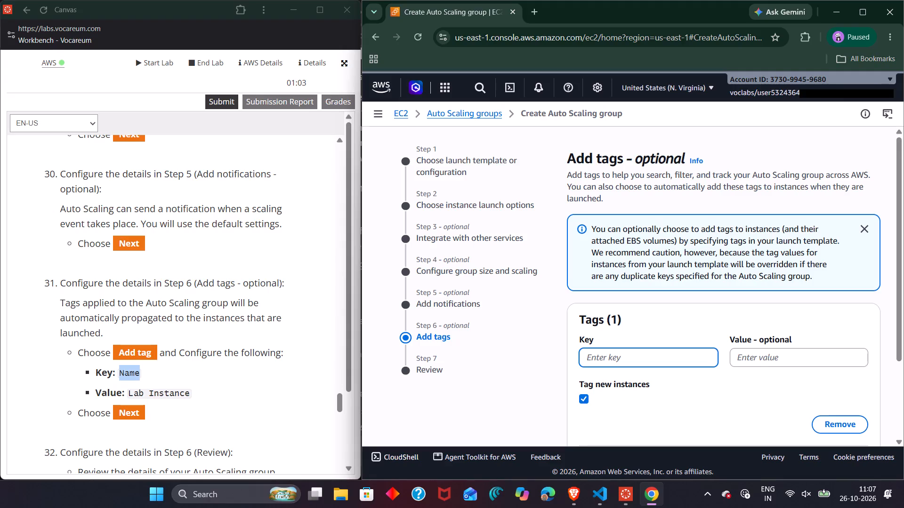
{"action": "key", "text": "ctrl+v"}
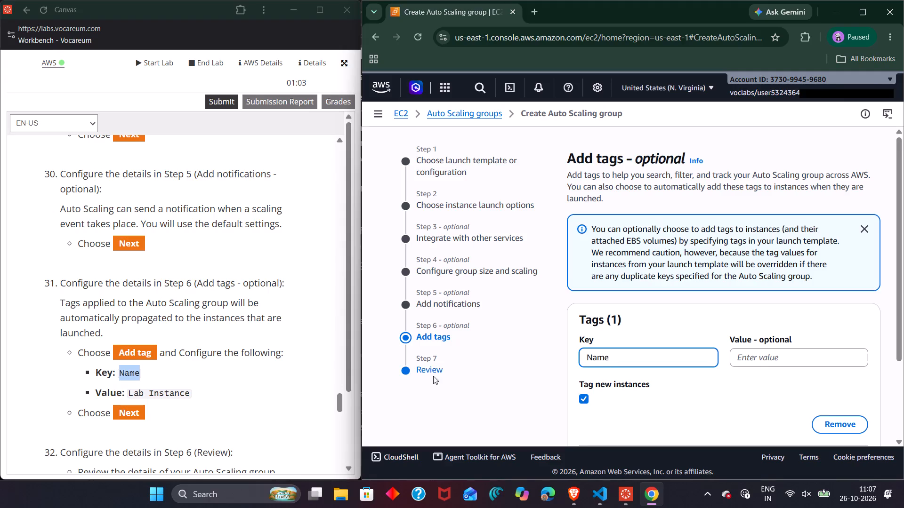
{"action": "left_click_drag", "start_coordinate": [197, 389], "coordinate": [130, 393]}
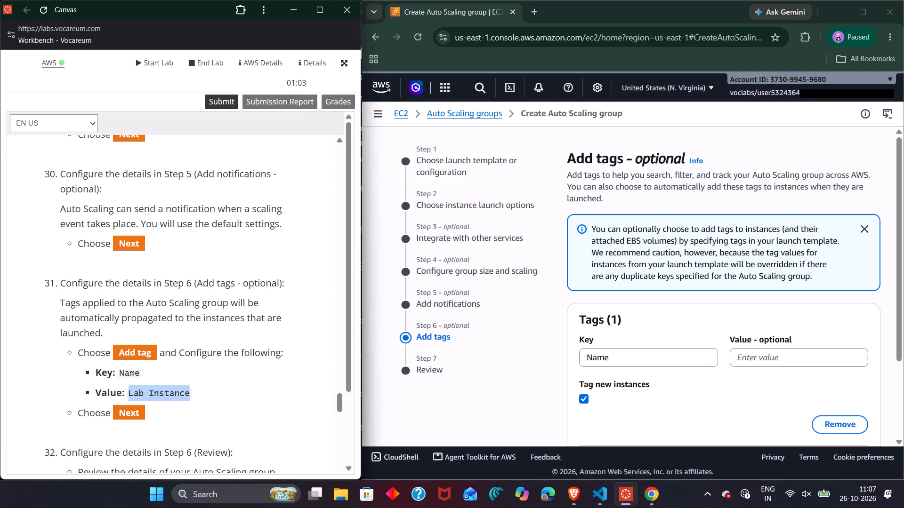
{"action": "left_click_drag", "start_coordinate": [130, 393], "coordinate": [129, 393]}
{"action": "key", "text": "ctrl+c"}
{"action": "left_click", "coordinate": [784, 354]}
{"action": "key", "text": "ctrl+v"}
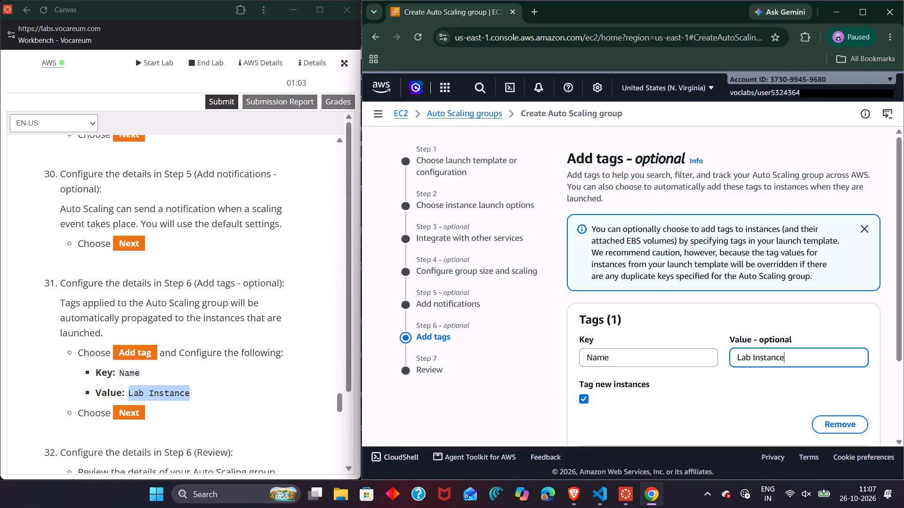
{"action": "scroll", "coordinate": [619, 415], "scroll_direction": "down", "scroll_amount": 1}
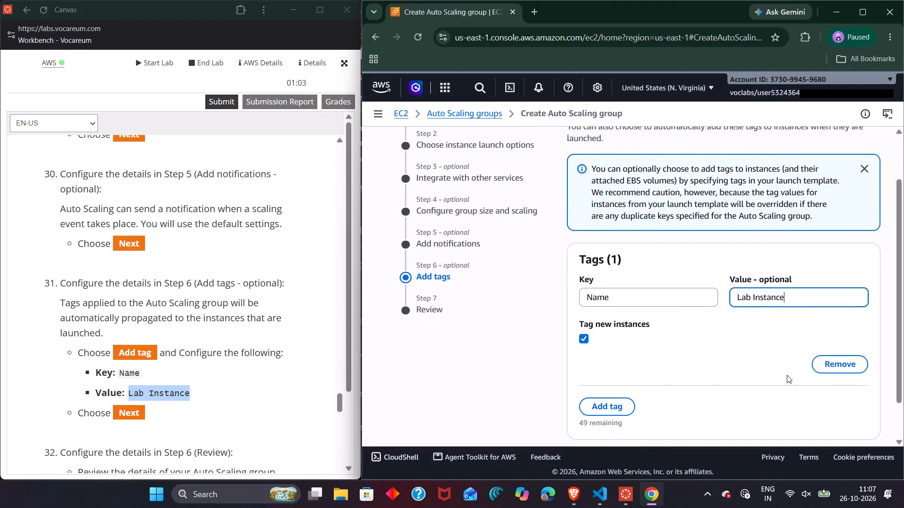
Accept the Name tag and continue to the review stage of the Auto Scaling group setup.
{"action": "scroll", "coordinate": [684, 361], "scroll_direction": "down", "scroll_amount": 2}
{"action": "left_click", "coordinate": [863, 418]}
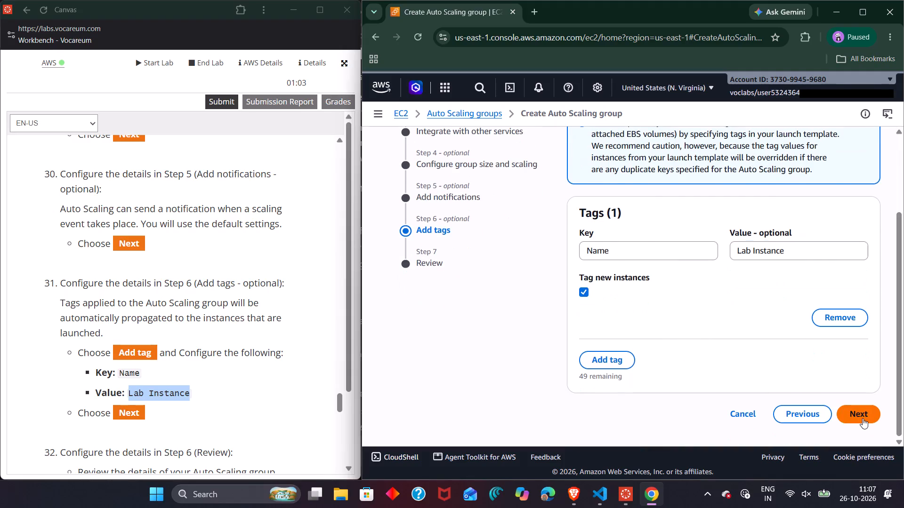
Following lab instruction 32, review the settings from launch template through tags and create the Auto Scaling group.
{"action": "scroll", "coordinate": [194, 345], "scroll_direction": "down", "scroll_amount": 1}
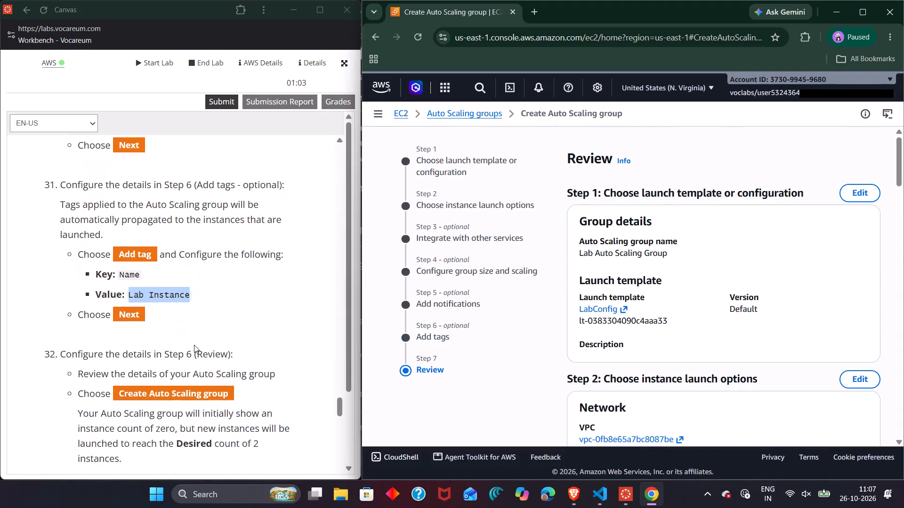
{"action": "scroll", "coordinate": [194, 345], "scroll_direction": "down", "scroll_amount": 1}
{"action": "scroll", "coordinate": [555, 374], "scroll_direction": "down", "scroll_amount": 1}
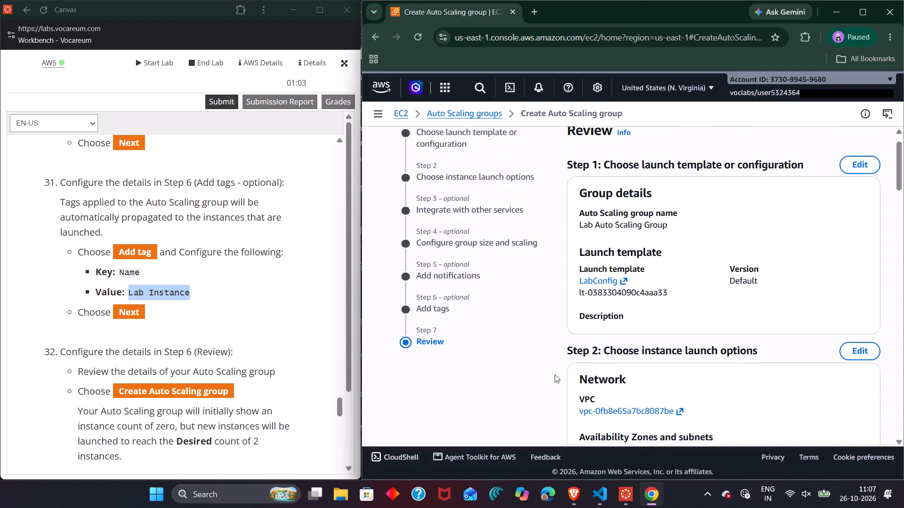
{"action": "scroll", "coordinate": [555, 374], "scroll_direction": "down", "scroll_amount": 1}
{"action": "scroll", "coordinate": [282, 389], "scroll_direction": "down", "scroll_amount": 1}
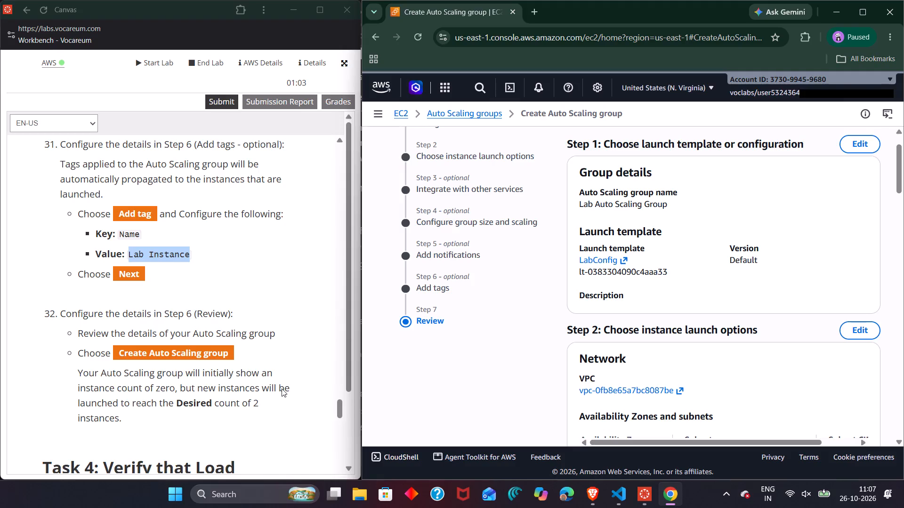
{"action": "scroll", "coordinate": [527, 304], "scroll_direction": "down", "scroll_amount": 3}
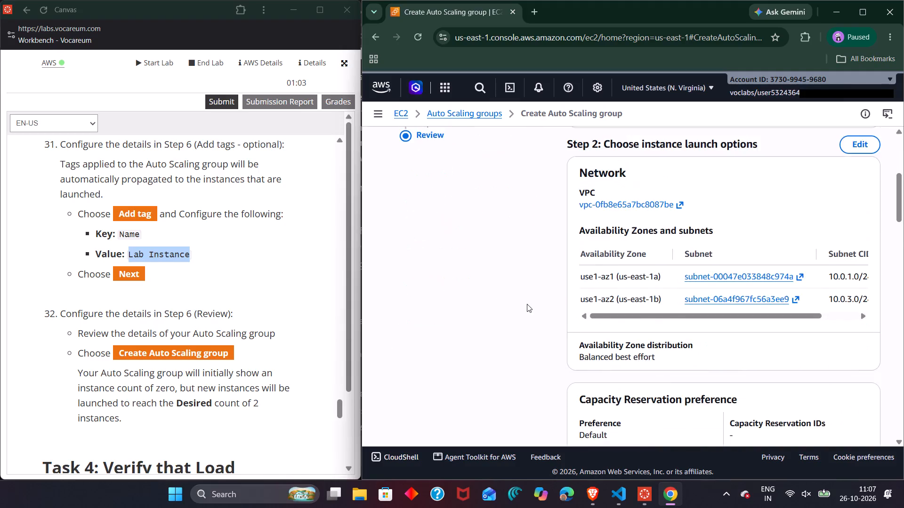
{"action": "scroll", "coordinate": [527, 304], "scroll_direction": "down", "scroll_amount": 5}
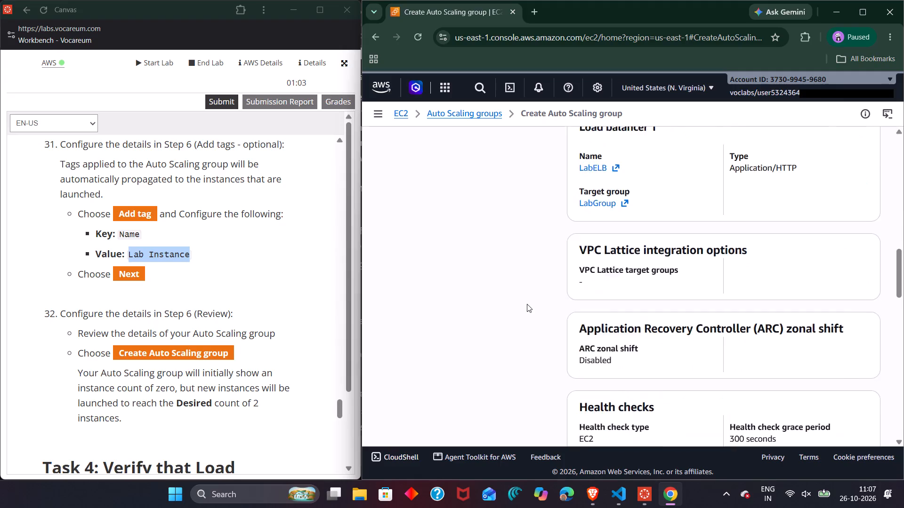
{"action": "scroll", "coordinate": [527, 304], "scroll_direction": "down", "scroll_amount": 5}
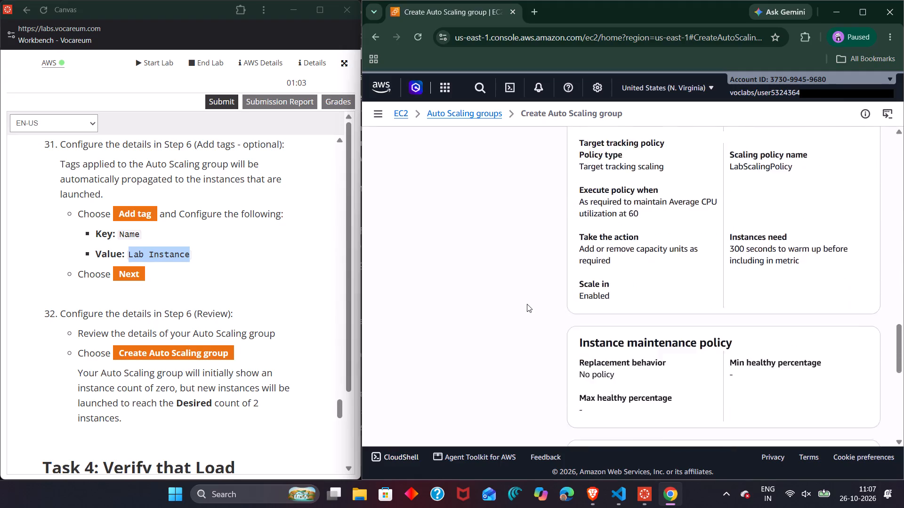
{"action": "scroll", "coordinate": [527, 304], "scroll_direction": "down", "scroll_amount": 4}
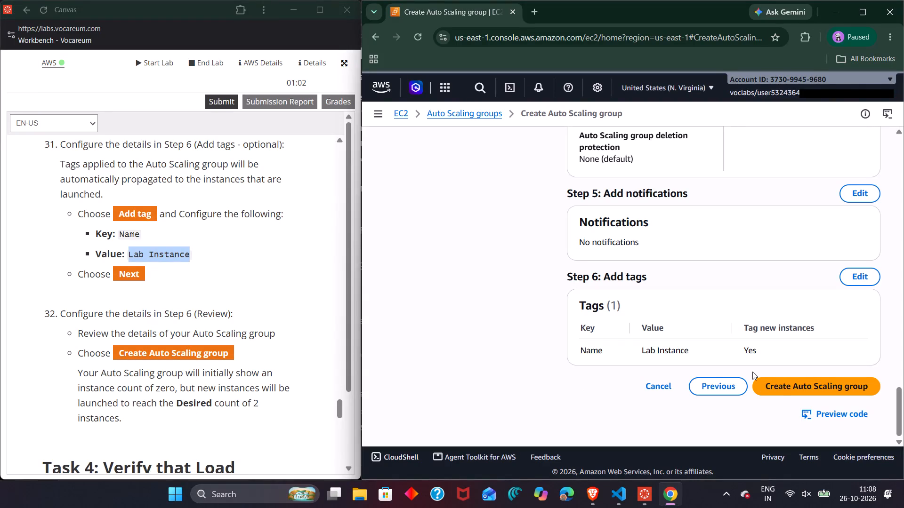
{"action": "left_click", "coordinate": [778, 387]}
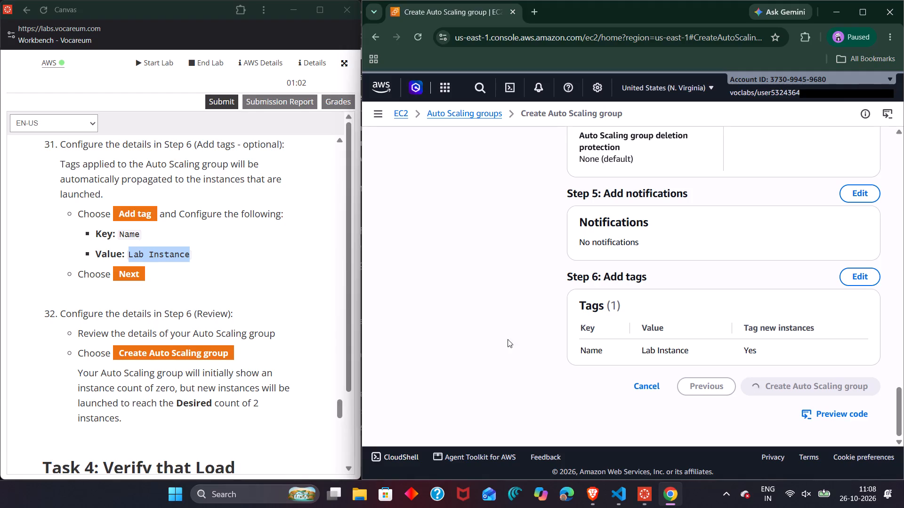
Read ahead in the lab guide through Task 4 on verifying load balancing, and return to instructions 31 and 32.
{"action": "scroll", "coordinate": [248, 393], "scroll_direction": "down", "scroll_amount": 1}
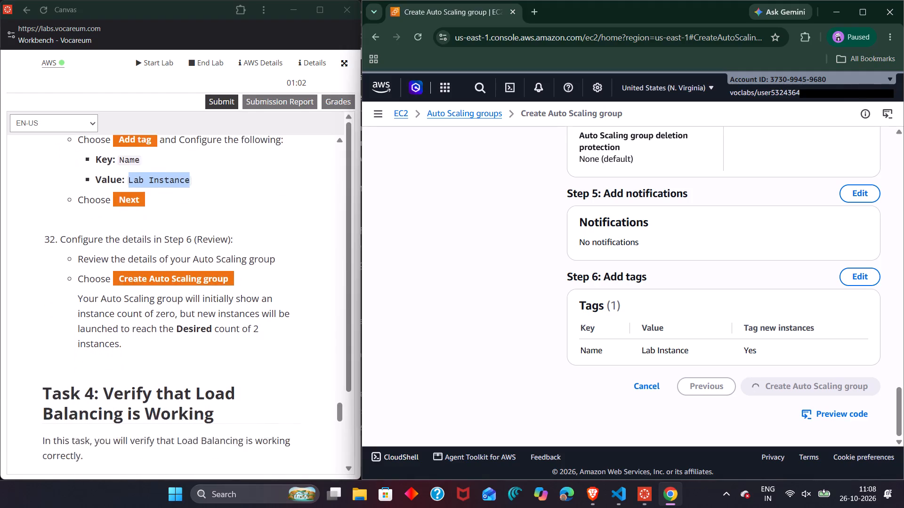
{"action": "scroll", "coordinate": [248, 393], "scroll_direction": "down", "scroll_amount": 5}
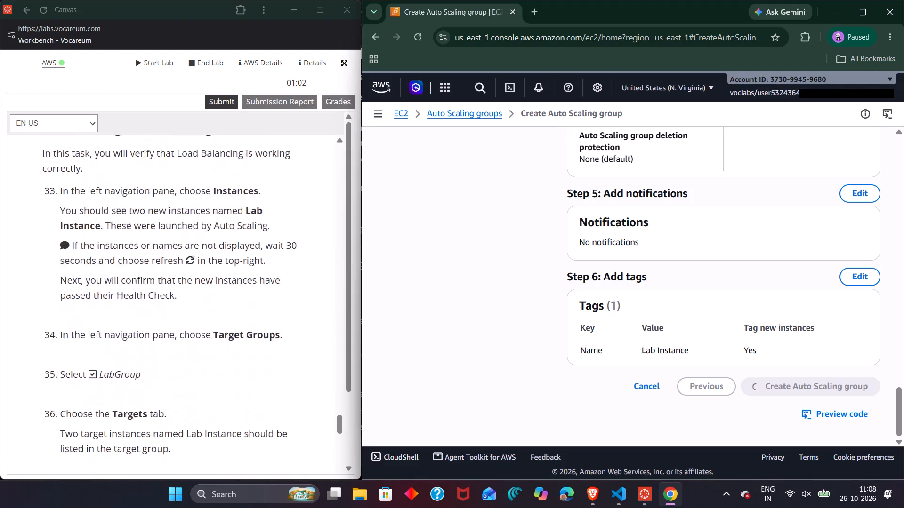
{"action": "scroll", "coordinate": [248, 393], "scroll_direction": "down", "scroll_amount": 1}
{"action": "scroll", "coordinate": [248, 393], "scroll_direction": "up", "scroll_amount": 4}
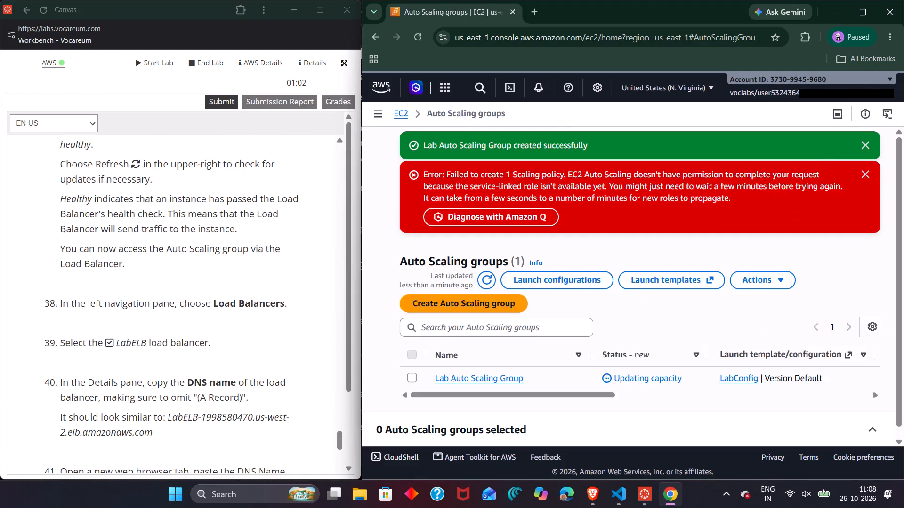
{"action": "scroll", "coordinate": [248, 393], "scroll_direction": "up", "scroll_amount": 1}
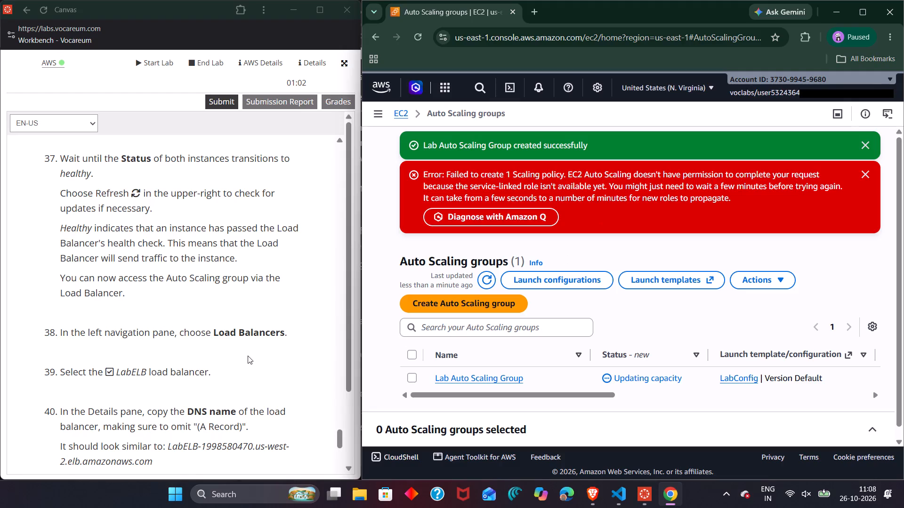
{"action": "scroll", "coordinate": [247, 356], "scroll_direction": "up", "scroll_amount": 7}
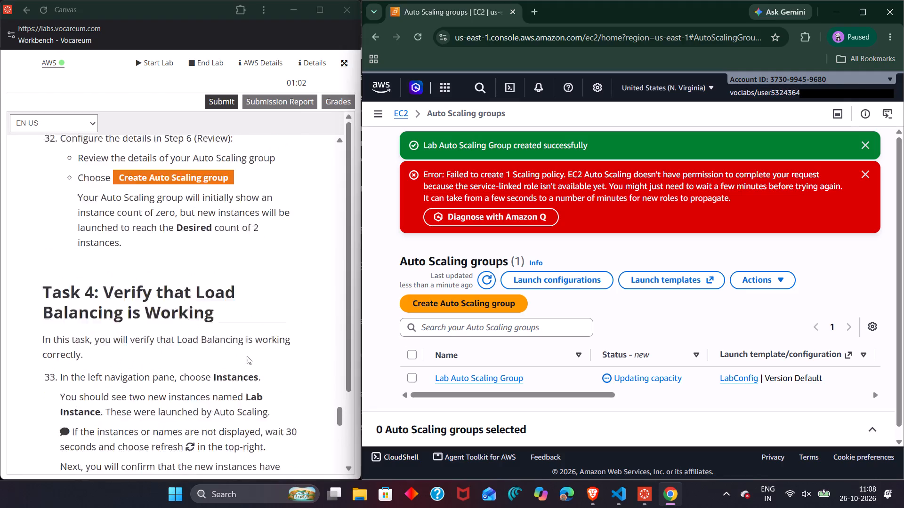
{"action": "scroll", "coordinate": [247, 356], "scroll_direction": "up", "scroll_amount": 2}
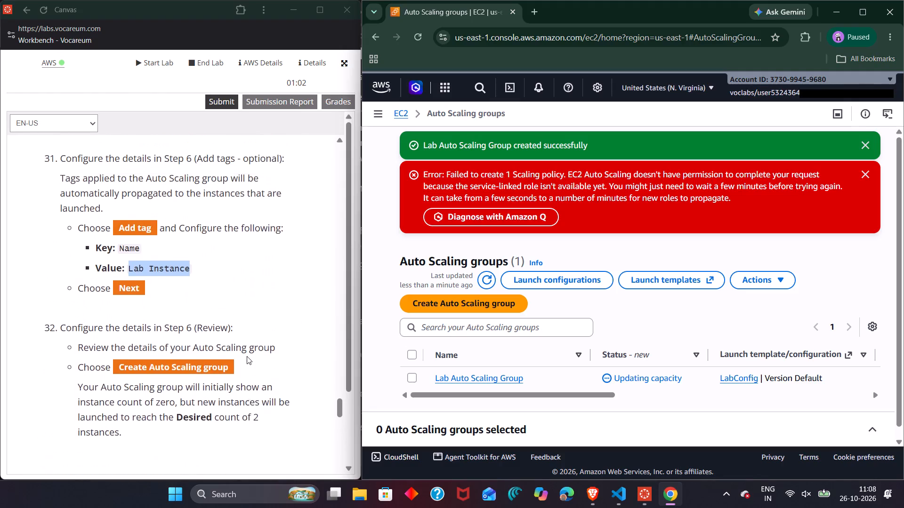
{"action": "scroll", "coordinate": [247, 356], "scroll_direction": "up", "scroll_amount": 1}
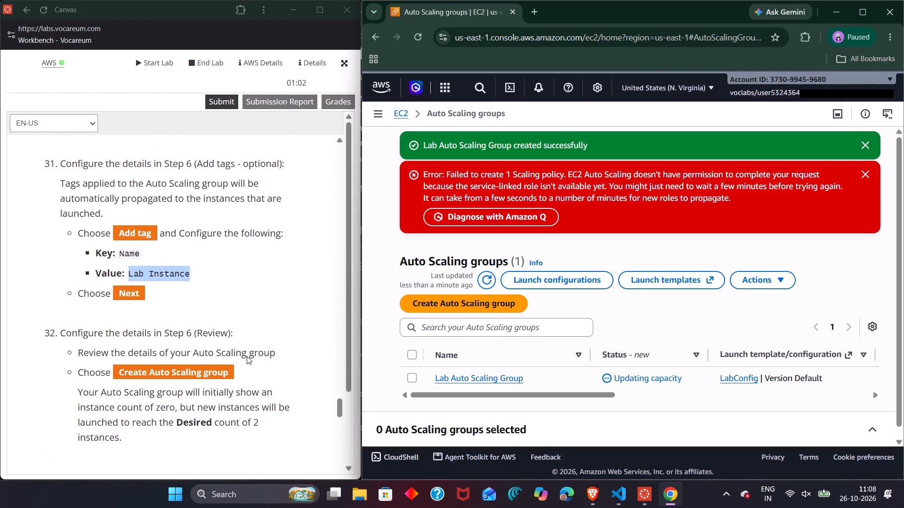
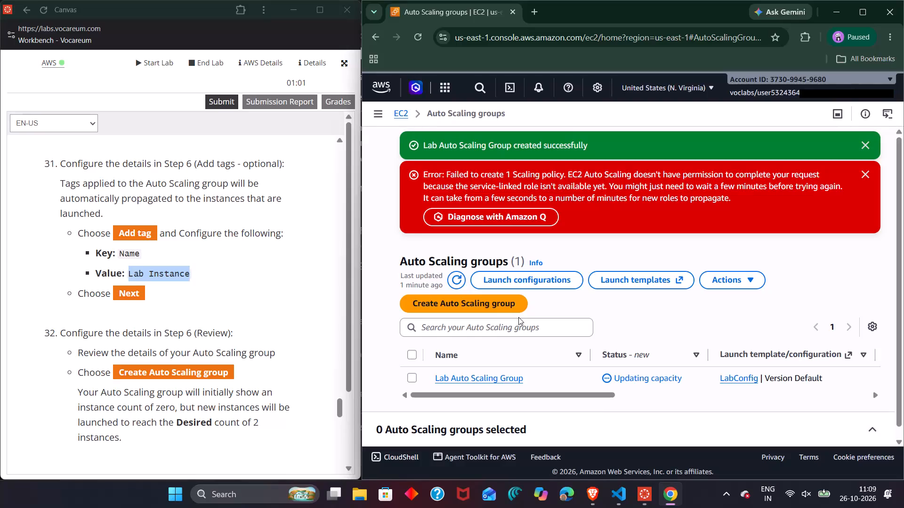
Go back through the Auto Scaling group creation form to the LabConfig launch template and review its details.
{"action": "scroll", "coordinate": [518, 317], "scroll_direction": "right", "scroll_amount": 8}
{"action": "scroll", "coordinate": [602, 289], "scroll_direction": "down", "scroll_amount": 2}
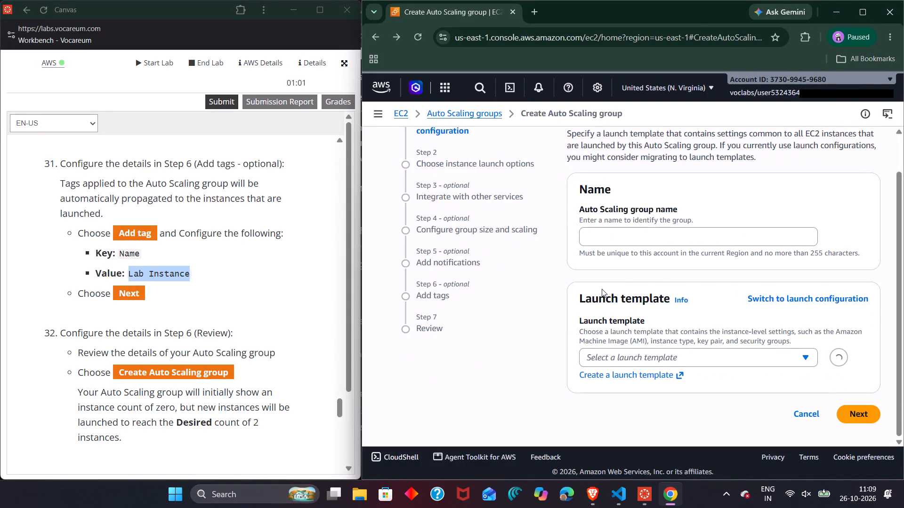
{"action": "scroll", "coordinate": [602, 289], "scroll_direction": "down", "scroll_amount": 4}
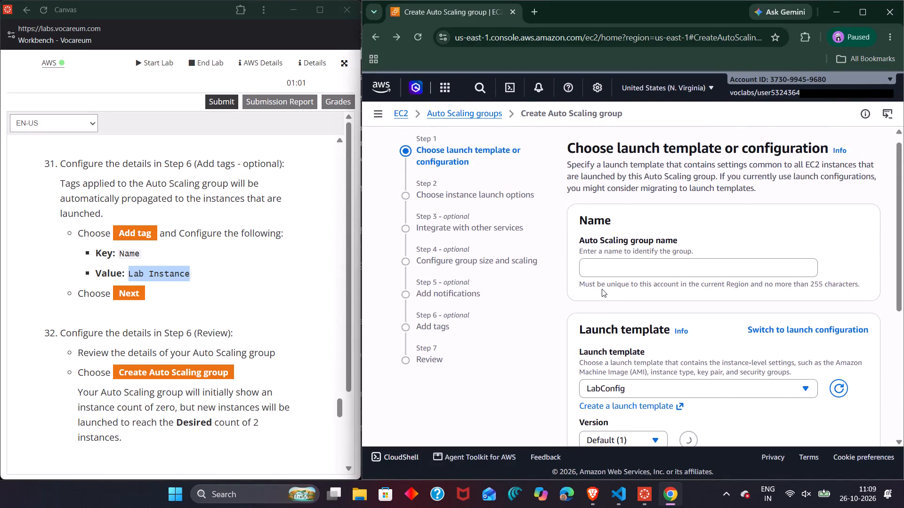
{"action": "scroll", "coordinate": [602, 289], "scroll_direction": "down", "scroll_amount": 3}
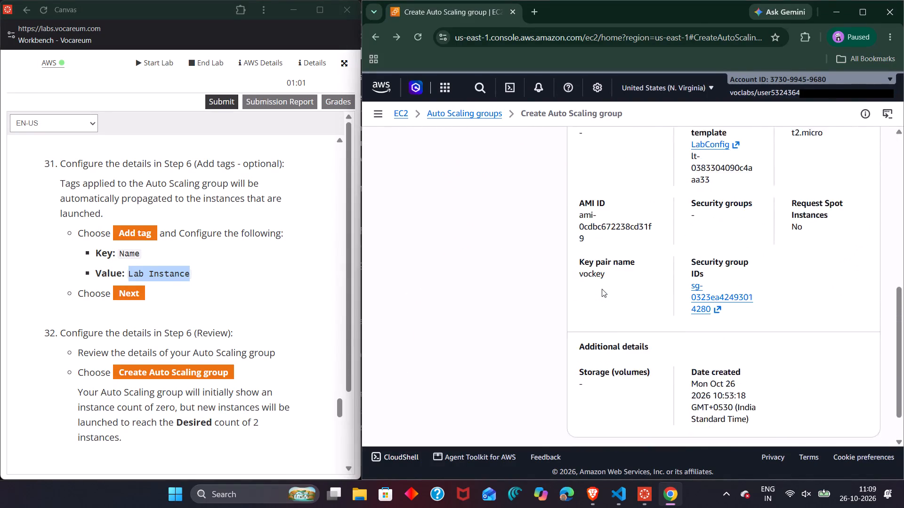
{"action": "scroll", "coordinate": [602, 289], "scroll_direction": "down", "scroll_amount": 3}
{"action": "scroll", "coordinate": [602, 289], "scroll_direction": "up", "scroll_amount": 3}
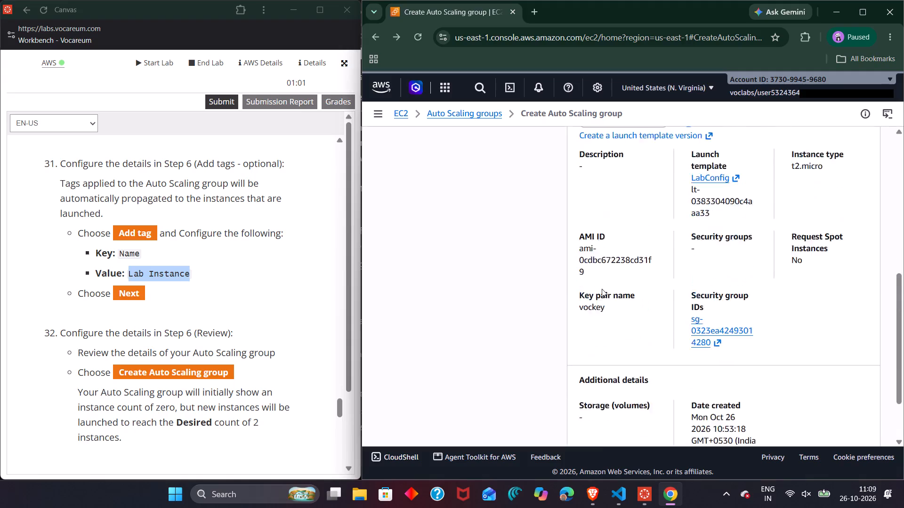
{"action": "scroll", "coordinate": [602, 289], "scroll_direction": "up", "scroll_amount": 2}
{"action": "scroll", "coordinate": [423, 178], "scroll_direction": "right", "scroll_amount": 6}
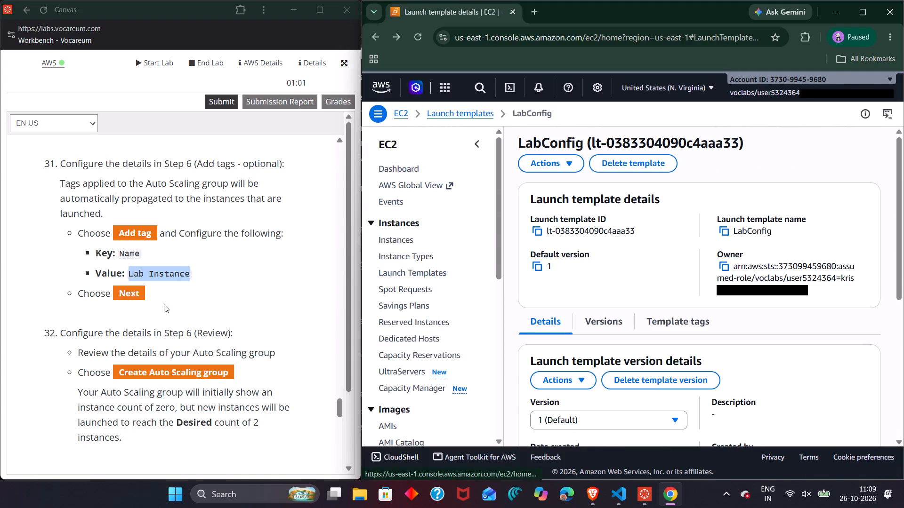
{"action": "scroll", "coordinate": [203, 335], "scroll_direction": "down", "scroll_amount": 1}
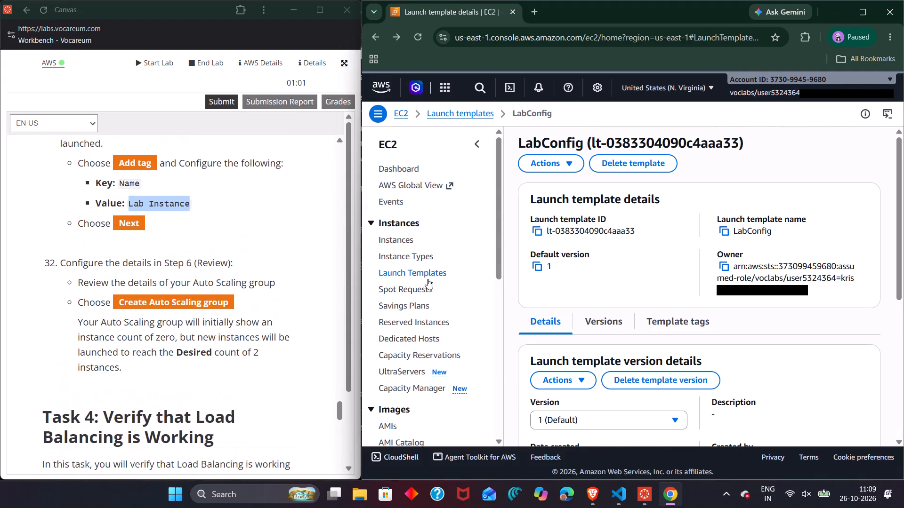
{"action": "scroll", "coordinate": [544, 333], "scroll_direction": "down", "scroll_amount": 5}
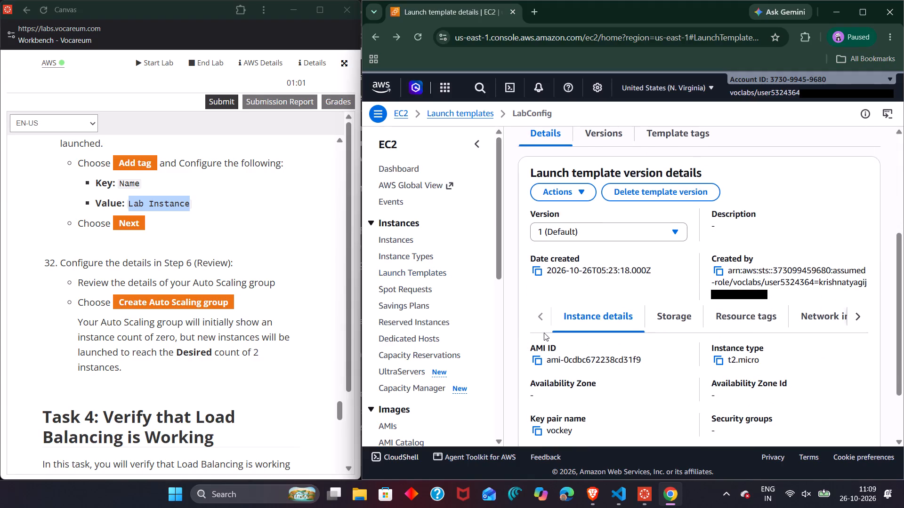
{"action": "scroll", "coordinate": [544, 333], "scroll_direction": "down", "scroll_amount": 2}
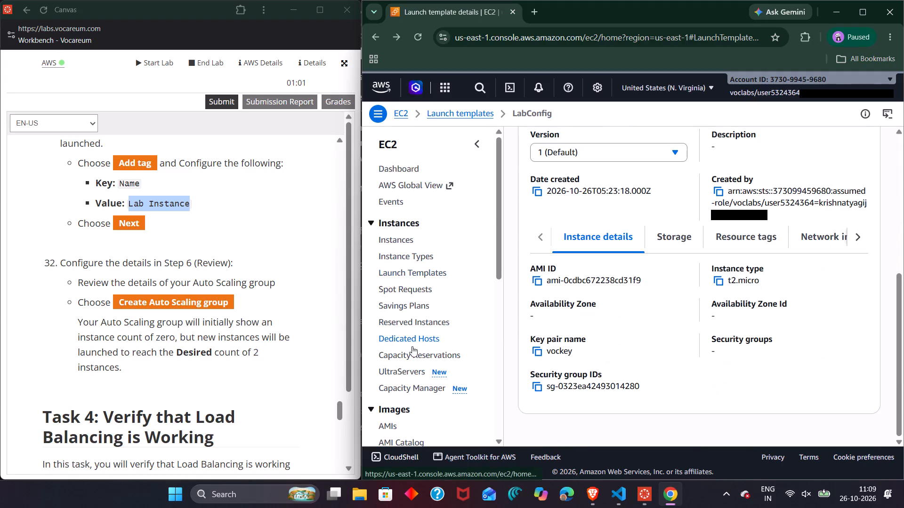
Open the list of Auto Scaling groups from the LabConfig launch template page.
{"action": "scroll", "coordinate": [415, 301], "scroll_direction": "up", "scroll_amount": 3}
{"action": "scroll", "coordinate": [415, 301], "scroll_direction": "down", "scroll_amount": 3}
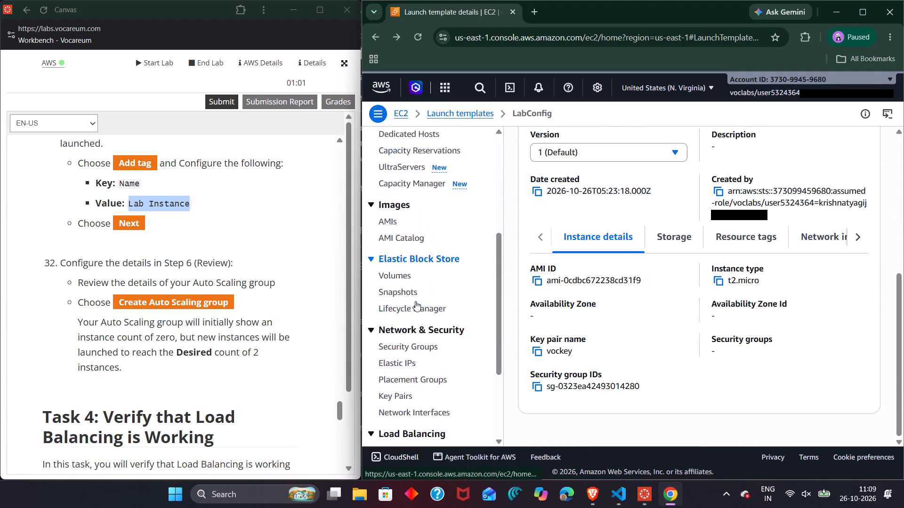
{"action": "scroll", "coordinate": [415, 301], "scroll_direction": "down", "scroll_amount": 3}
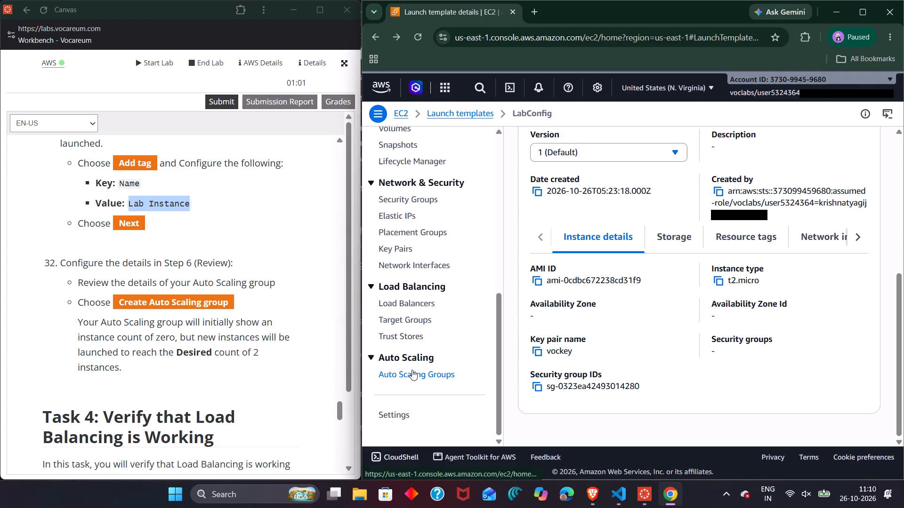
{"action": "left_click", "coordinate": [412, 370]}
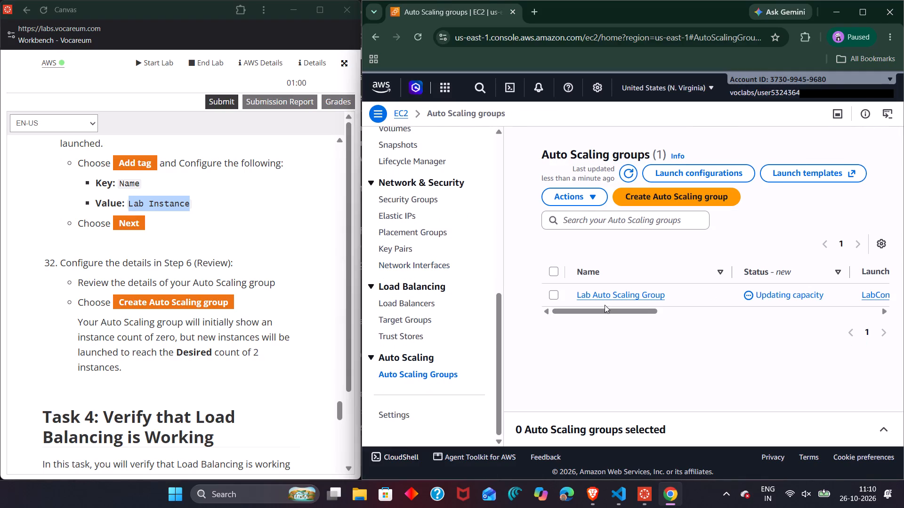
Examine the Lab Auto Scaling Group's status, launch template, instance count, desired, minimum and maximum capacity, and Availability Zones.
{"action": "scroll", "coordinate": [615, 297], "scroll_direction": "left", "scroll_amount": 2}
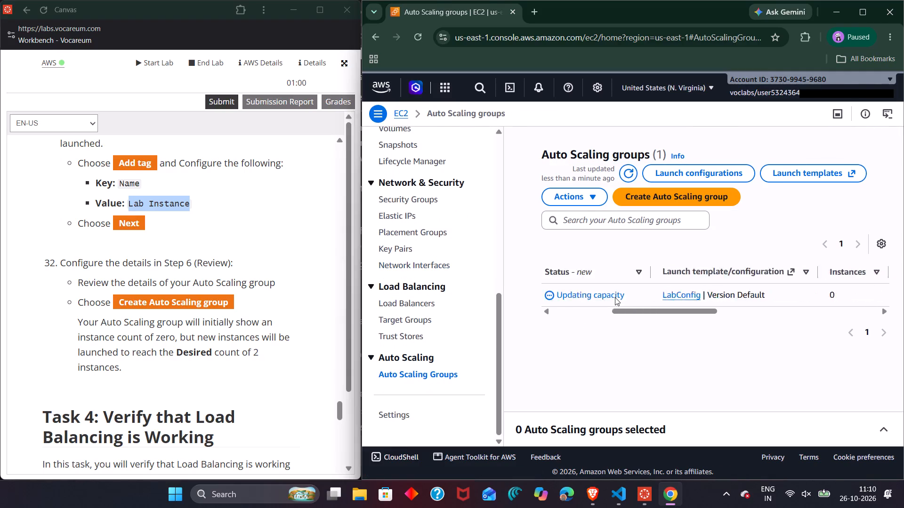
{"action": "scroll", "coordinate": [615, 297], "scroll_direction": "left", "scroll_amount": 3}
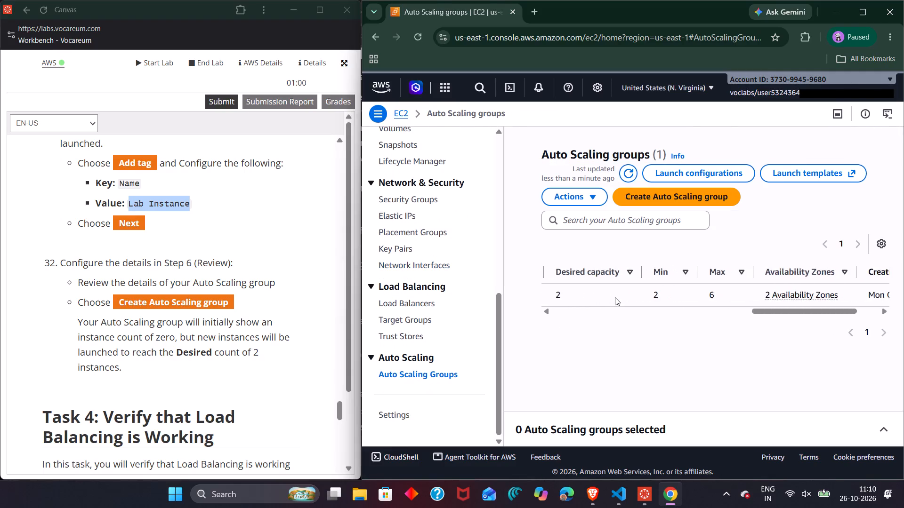
{"action": "scroll", "coordinate": [615, 297], "scroll_direction": "left", "scroll_amount": 3}
{"action": "scroll", "coordinate": [615, 297], "scroll_direction": "right", "scroll_amount": 6}
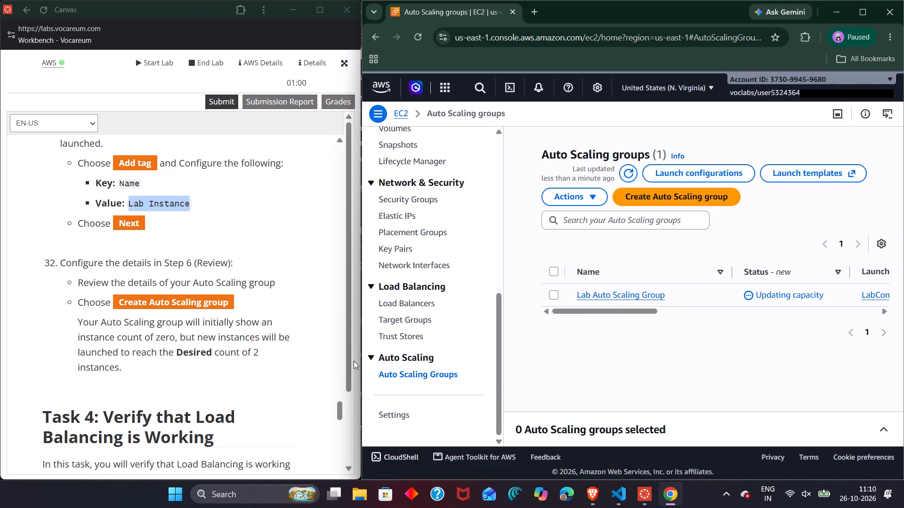
Read ahead in the lab guide through Task 4 and Task 5, as far as the load test instruction 47.
{"action": "scroll", "coordinate": [230, 415], "scroll_direction": "down", "scroll_amount": 3}
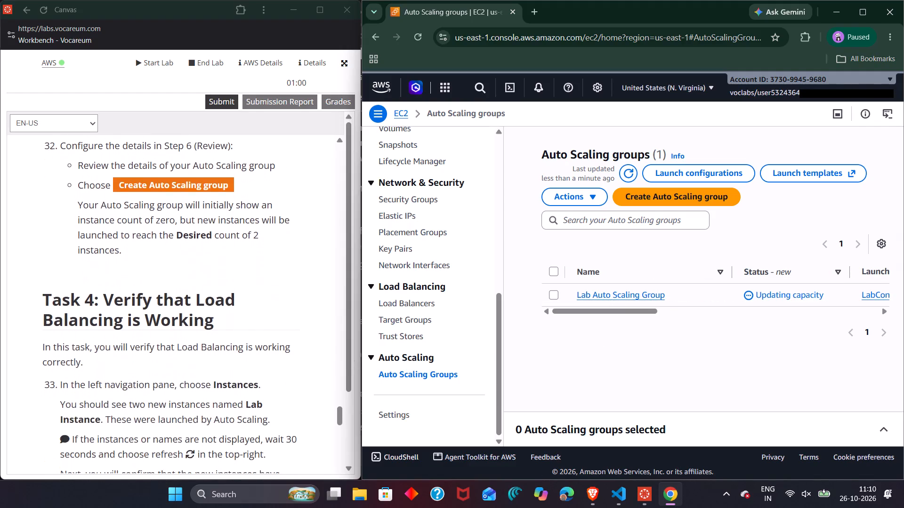
{"action": "scroll", "coordinate": [230, 415], "scroll_direction": "down", "scroll_amount": 11}
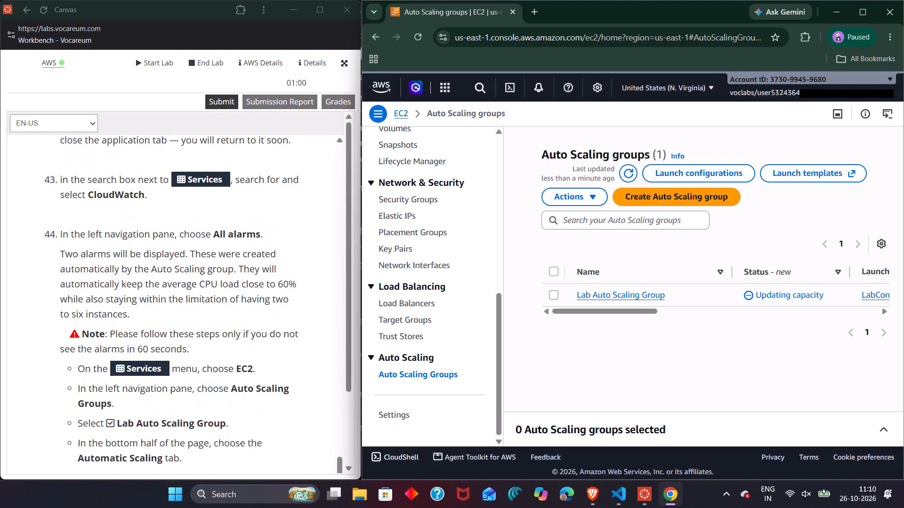
{"action": "scroll", "coordinate": [230, 415], "scroll_direction": "down", "scroll_amount": 1}
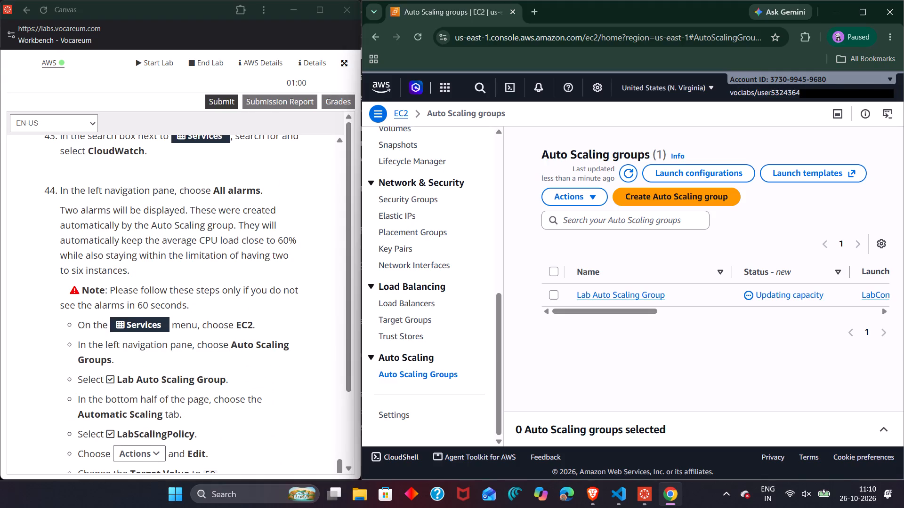
{"action": "scroll", "coordinate": [230, 415], "scroll_direction": "down", "scroll_amount": 5}
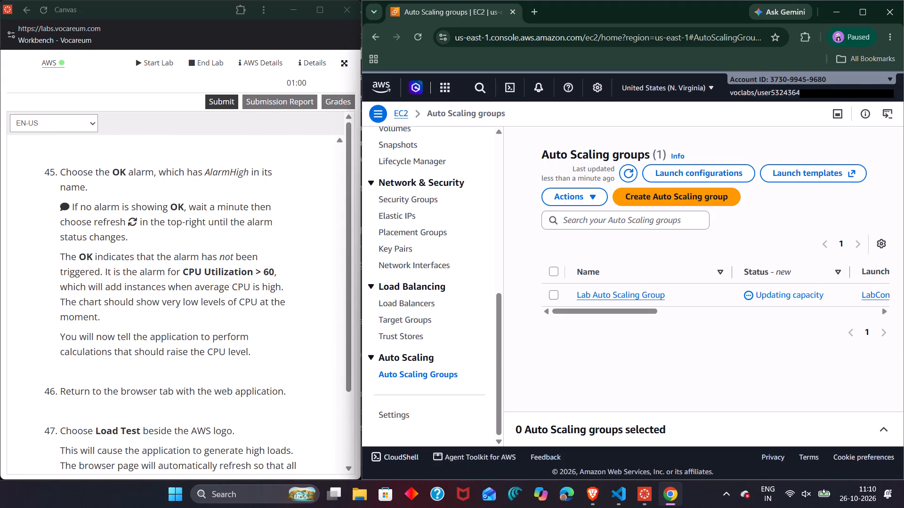
{"action": "scroll", "coordinate": [230, 415], "scroll_direction": "down", "scroll_amount": 3}
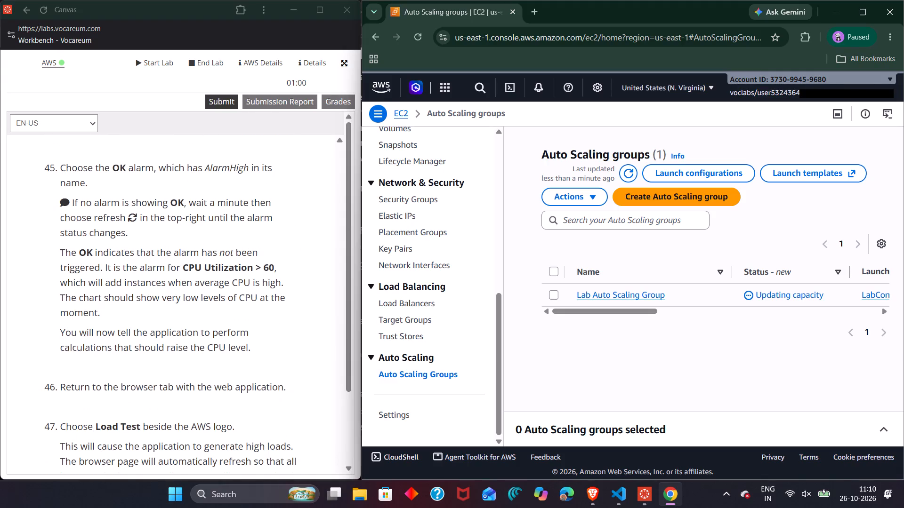
{"action": "scroll", "coordinate": [230, 415], "scroll_direction": "down", "scroll_amount": 1}
Read back through the lab guide from the CloudWatch alarm instructions to the start of Task 4.
{"action": "scroll", "coordinate": [230, 415], "scroll_direction": "up", "scroll_amount": 3}
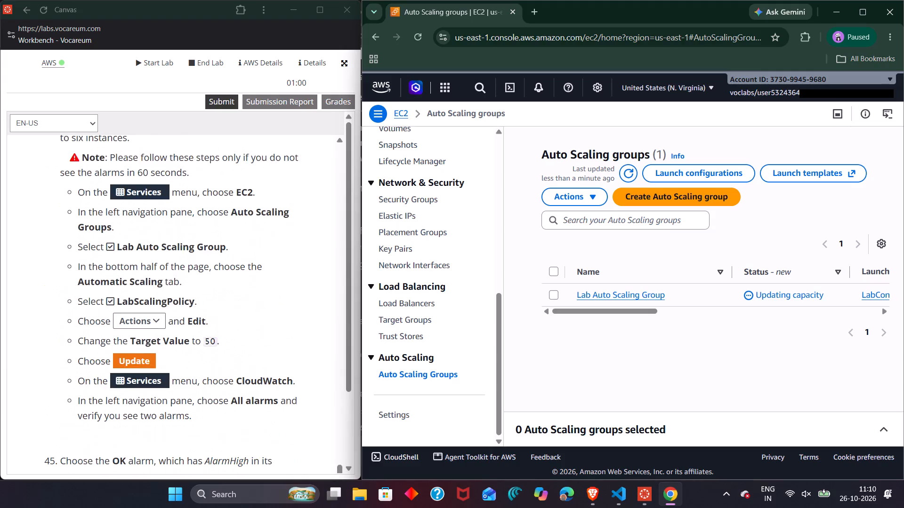
{"action": "scroll", "coordinate": [230, 415], "scroll_direction": "up", "scroll_amount": 3}
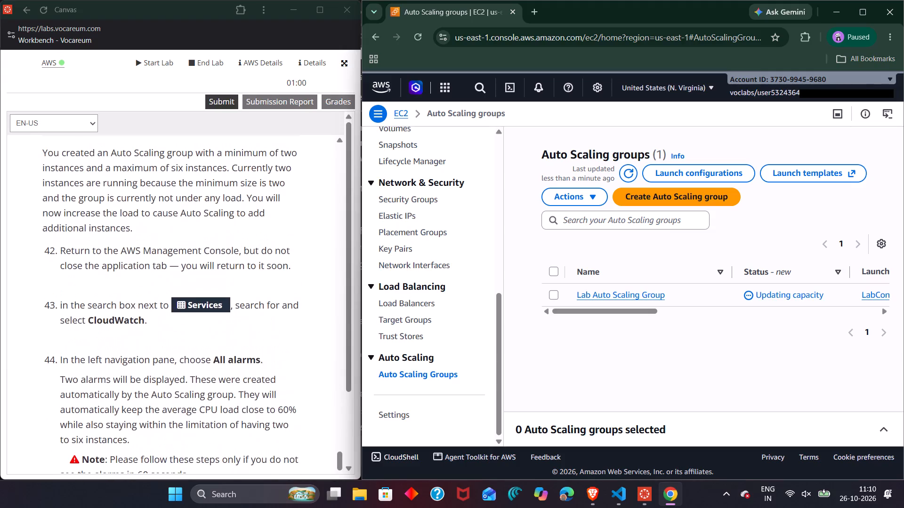
{"action": "scroll", "coordinate": [230, 415], "scroll_direction": "up", "scroll_amount": 4}
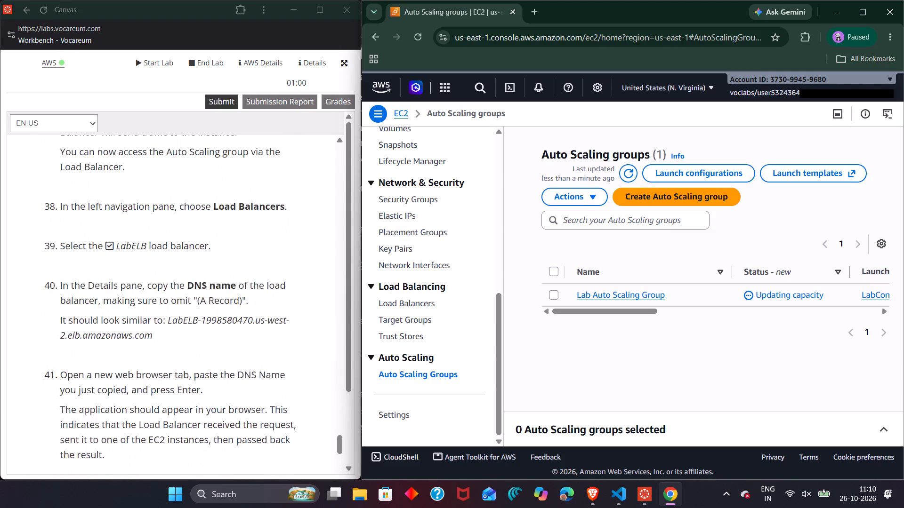
{"action": "scroll", "coordinate": [230, 415], "scroll_direction": "up", "scroll_amount": 4}
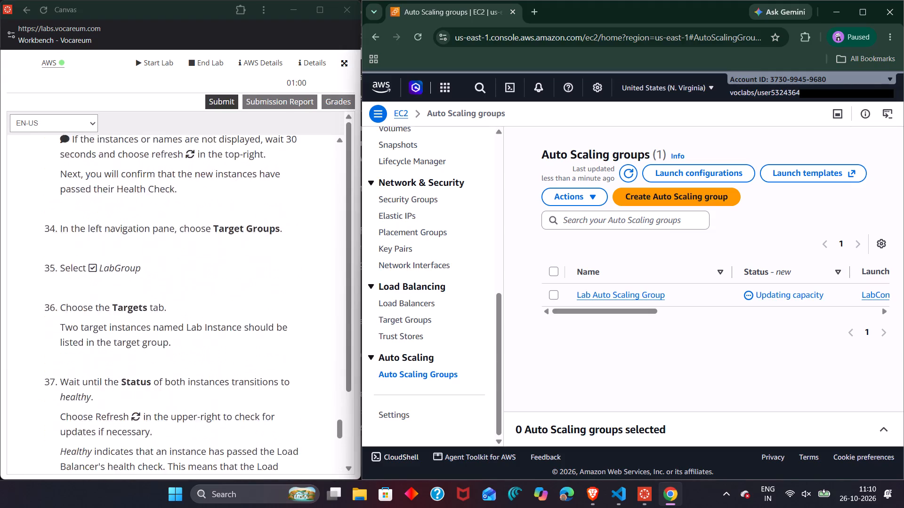
{"action": "scroll", "coordinate": [230, 415], "scroll_direction": "up", "scroll_amount": 2}
Reread the Task 4 instructions from 33 to 41 on verifying load balancing and return to instruction 33.
{"action": "scroll", "coordinate": [230, 415], "scroll_direction": "down", "scroll_amount": 1}
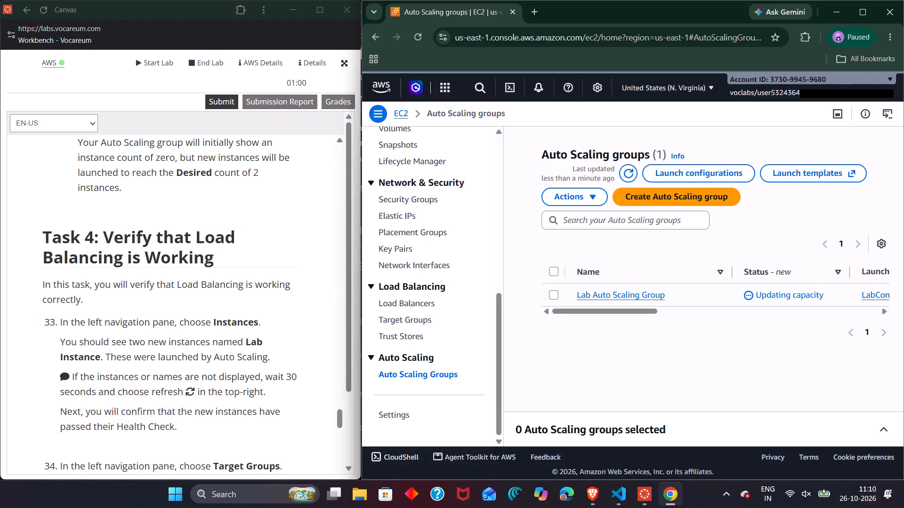
{"action": "scroll", "coordinate": [230, 415], "scroll_direction": "down", "scroll_amount": 2}
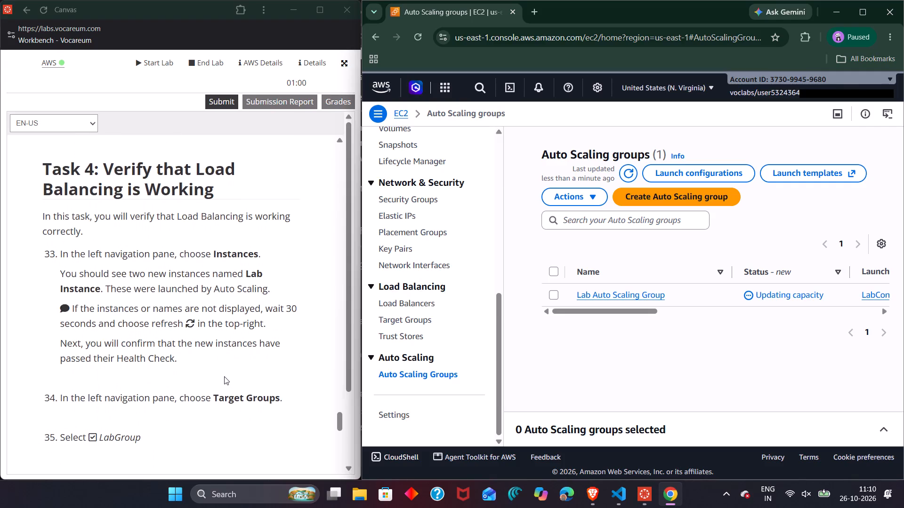
{"action": "scroll", "coordinate": [122, 220], "scroll_direction": "down", "scroll_amount": 2}
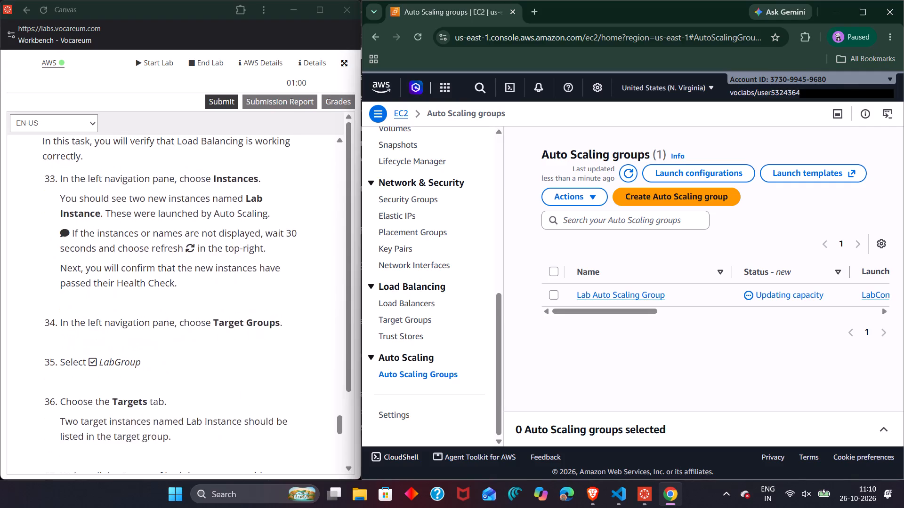
{"action": "scroll", "coordinate": [122, 220], "scroll_direction": "down", "scroll_amount": 5}
{"action": "scroll", "coordinate": [122, 220], "scroll_direction": "up", "scroll_amount": 1}
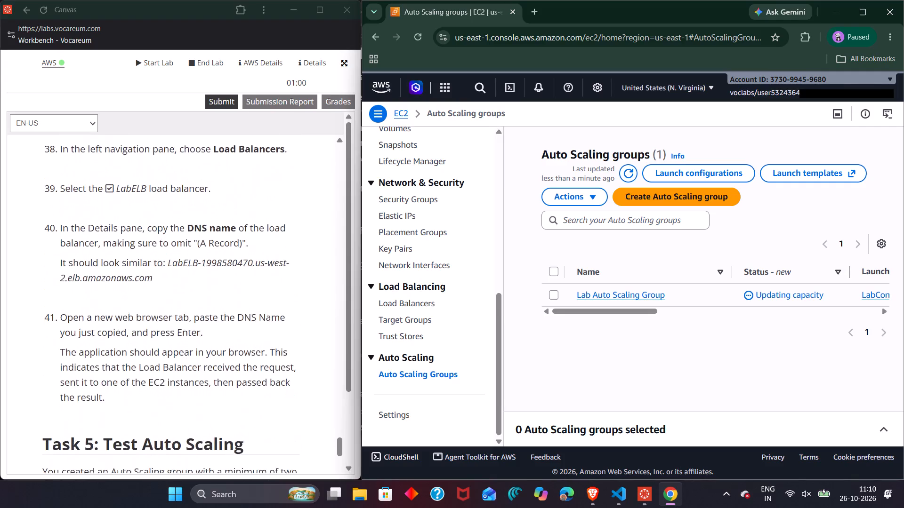
{"action": "scroll", "coordinate": [122, 220], "scroll_direction": "up", "scroll_amount": 5}
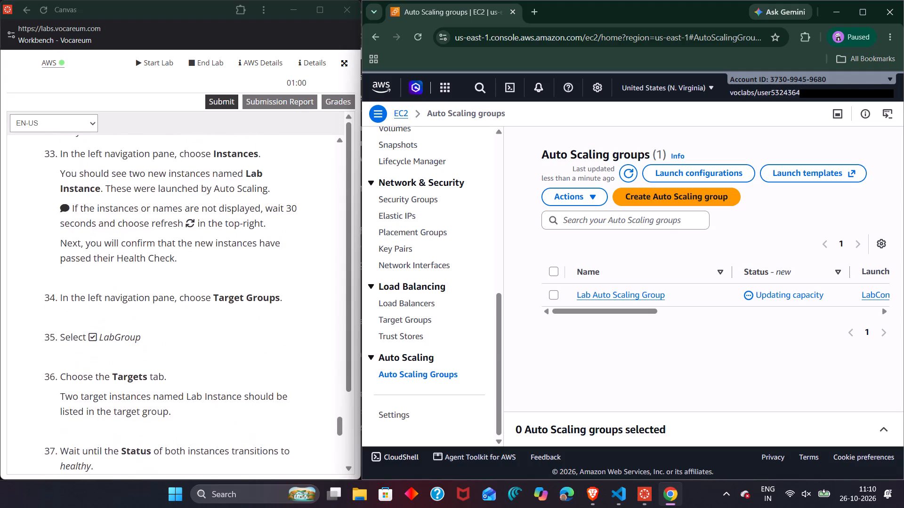
{"action": "scroll", "coordinate": [122, 220], "scroll_direction": "up", "scroll_amount": 2}
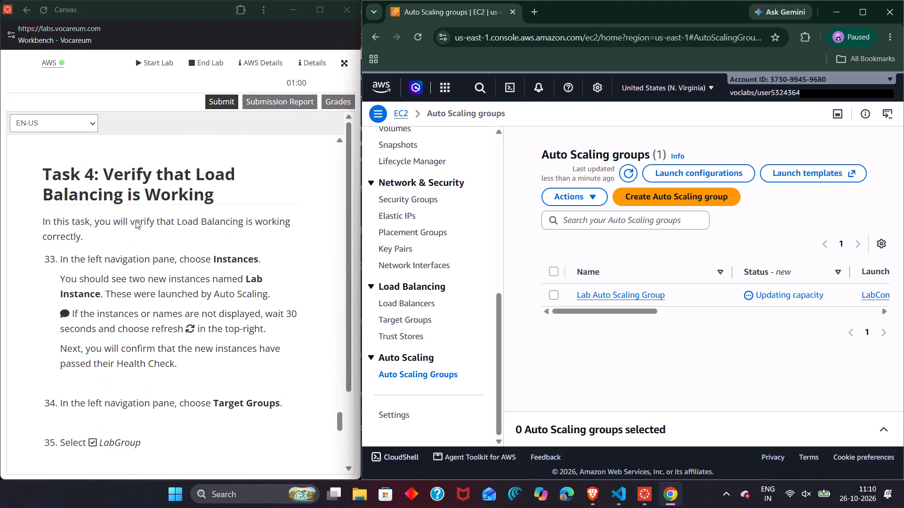
{"action": "left_click", "coordinate": [295, 151]}
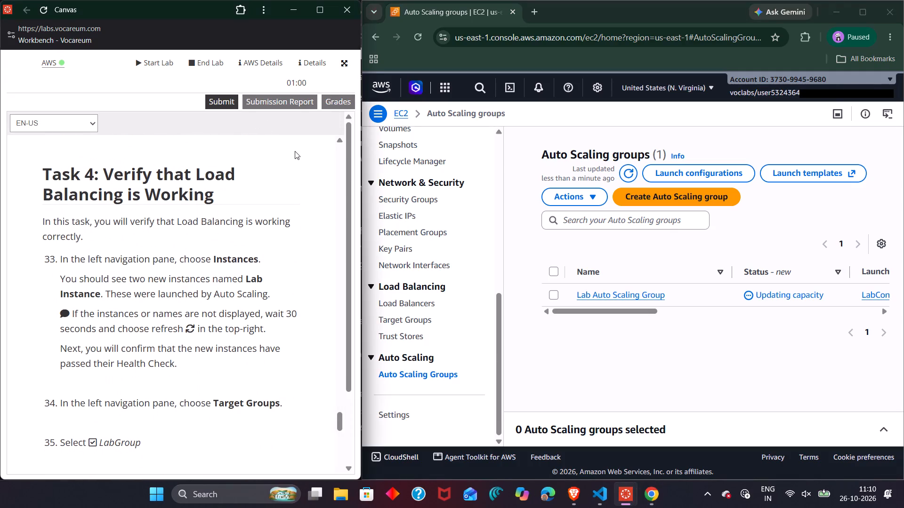
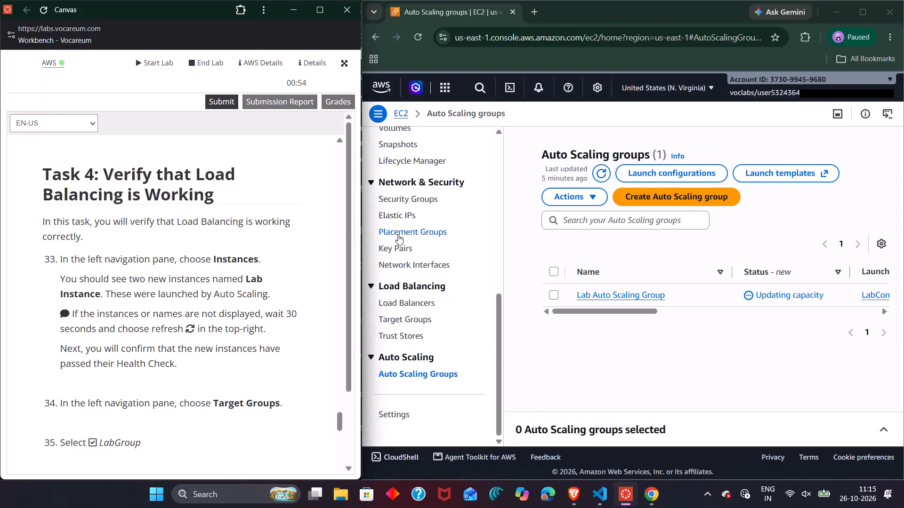
Open the EC2 Instances list and reload it to check for the new Lab Instance entries launched by Auto Scaling.
{"action": "scroll", "coordinate": [424, 228], "scroll_direction": "up", "scroll_amount": 6}
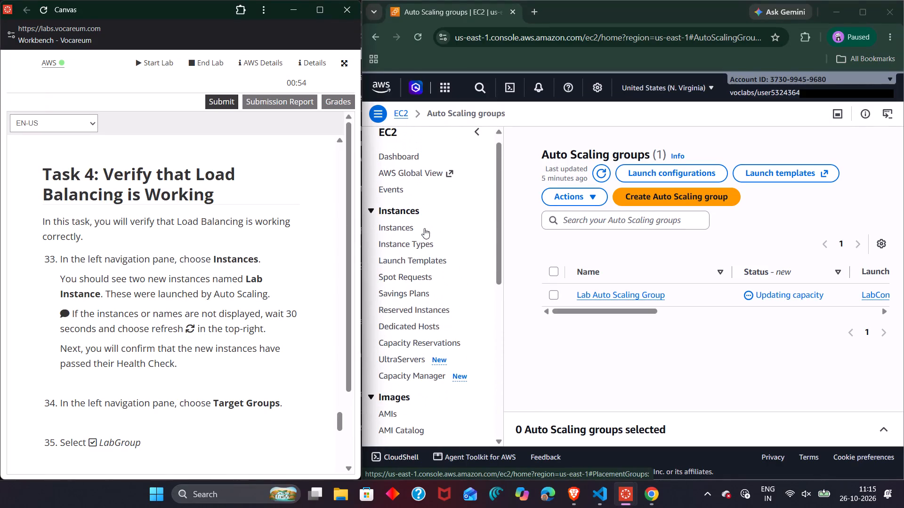
{"action": "left_click", "coordinate": [393, 228]}
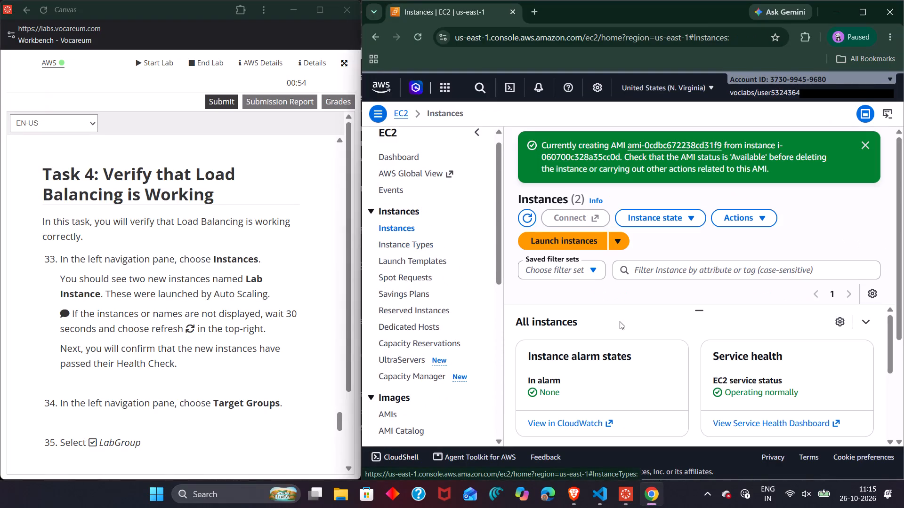
{"action": "scroll", "coordinate": [606, 350], "scroll_direction": "right", "scroll_amount": 1}
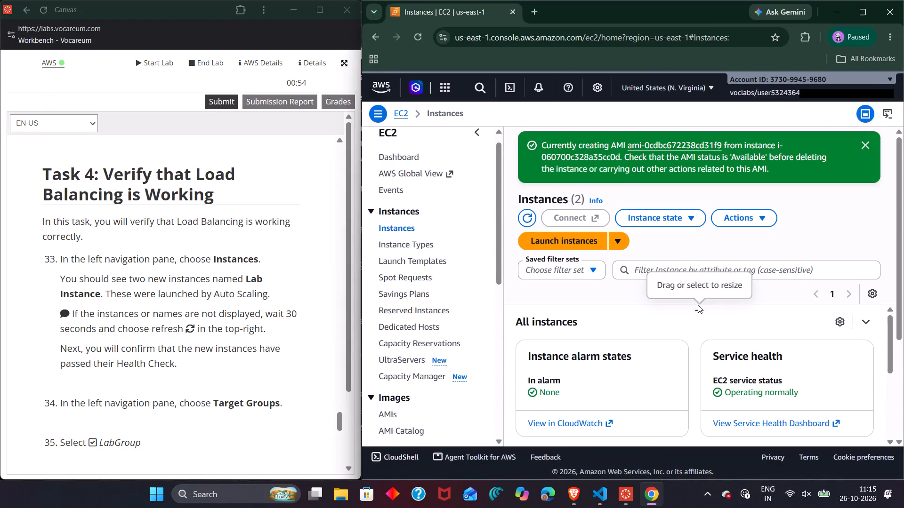
{"action": "left_click_drag", "start_coordinate": [699, 309], "coordinate": [693, 400]}
{"action": "scroll", "coordinate": [616, 301], "scroll_direction": "down", "scroll_amount": 1}
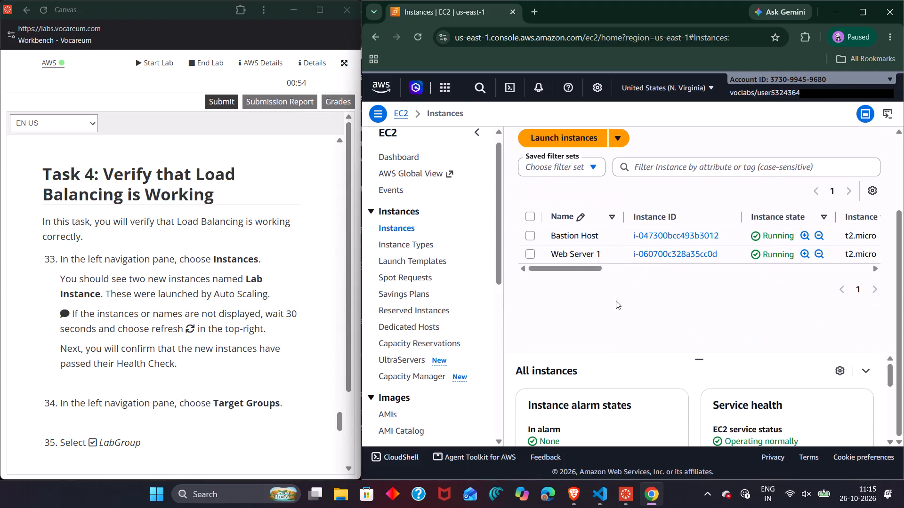
{"action": "scroll", "coordinate": [616, 301], "scroll_direction": "down", "scroll_amount": 1}
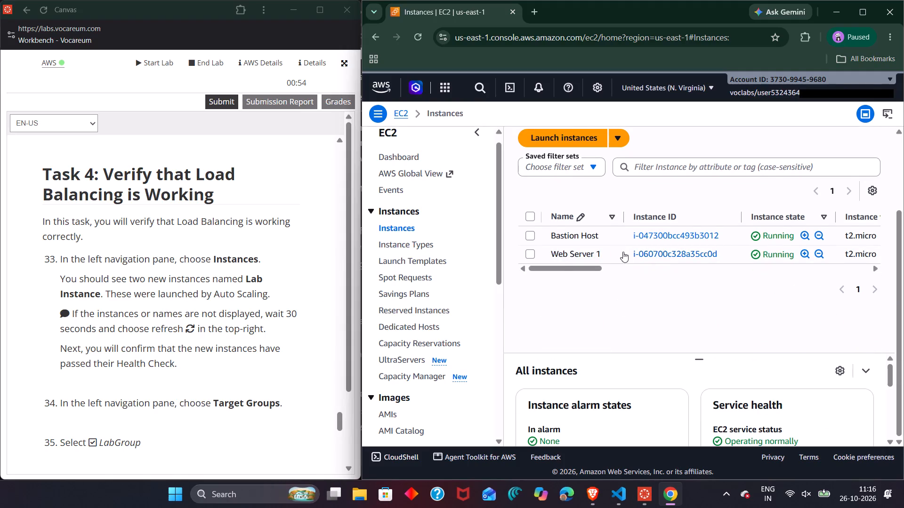
{"action": "scroll", "coordinate": [616, 272], "scroll_direction": "down", "scroll_amount": 1}
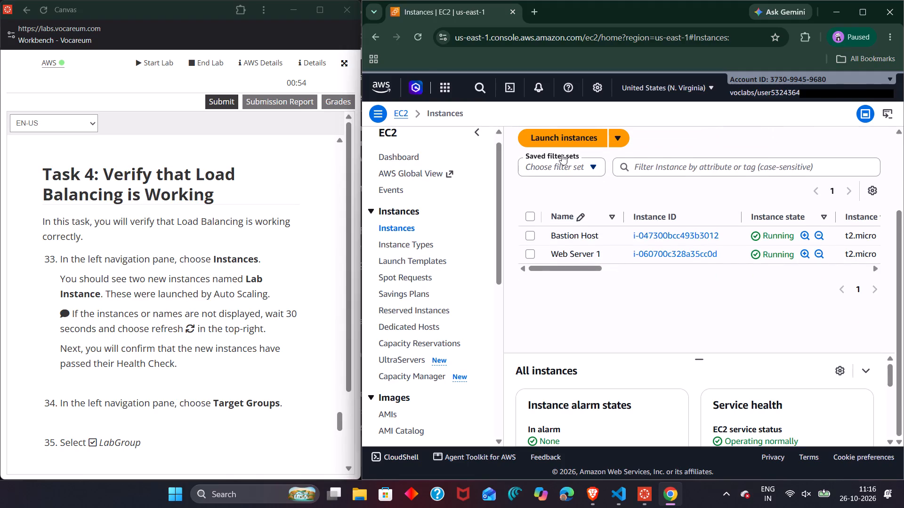
{"action": "left_click", "coordinate": [420, 34]}
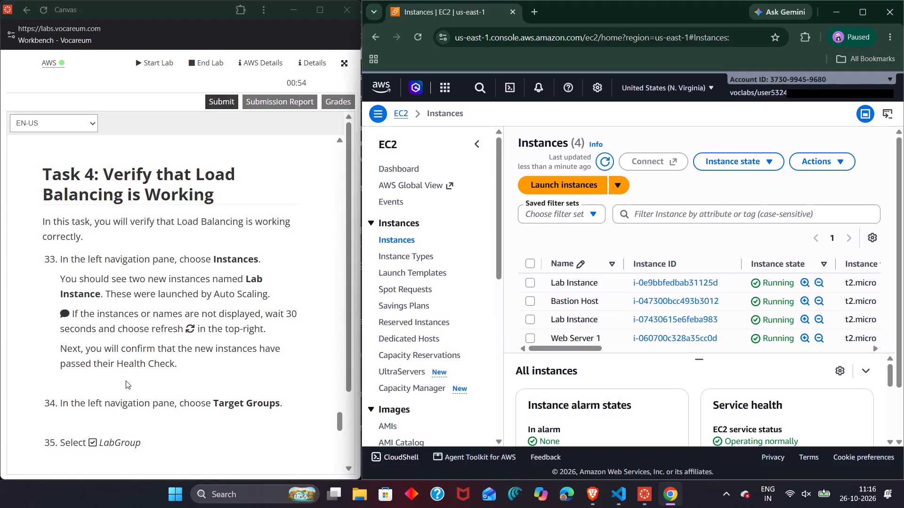
Open the EC2 Target Groups list and select the LabGroup target group.
{"action": "scroll", "coordinate": [127, 381], "scroll_direction": "down", "scroll_amount": 2}
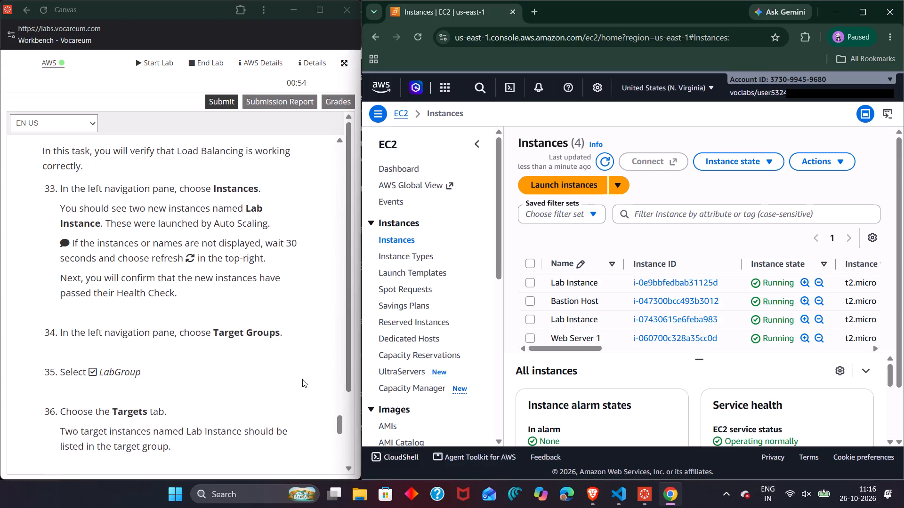
{"action": "scroll", "coordinate": [404, 368], "scroll_direction": "down", "scroll_amount": 4}
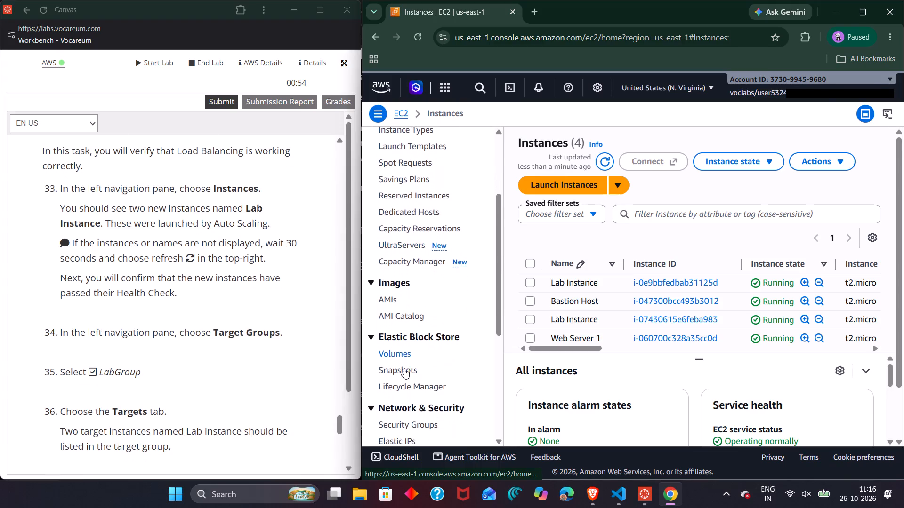
{"action": "scroll", "coordinate": [404, 368], "scroll_direction": "down", "scroll_amount": 3}
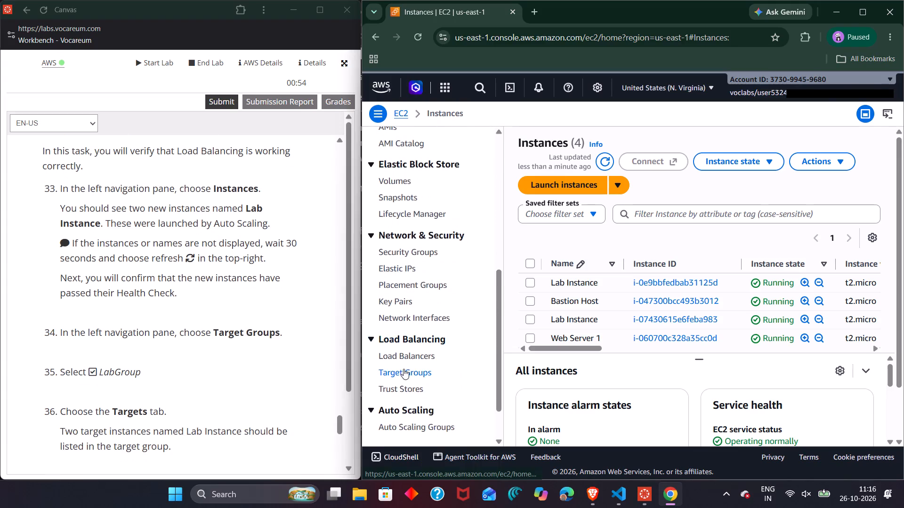
{"action": "left_click", "coordinate": [400, 371]}
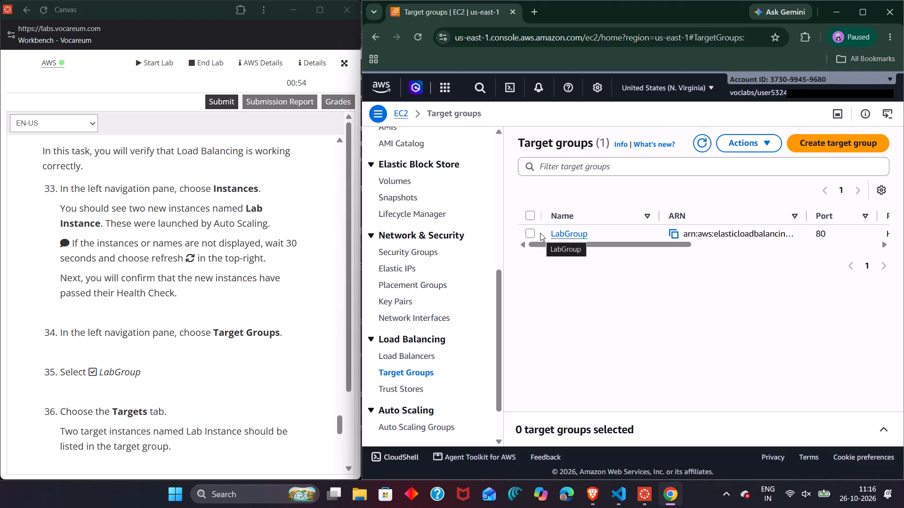
{"action": "left_click", "coordinate": [530, 233]}
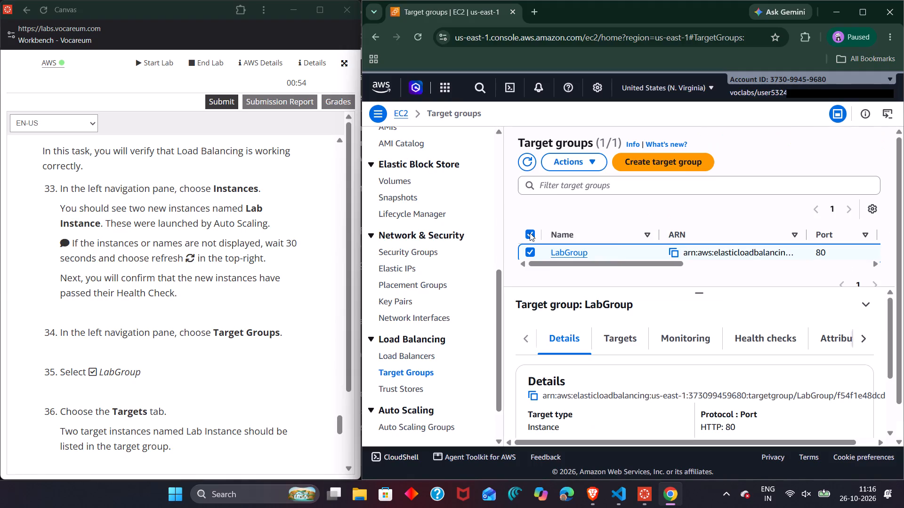
Examine LabGroup's details, including its load balancer and the counts of total, healthy and unhealthy targets.
{"action": "scroll", "coordinate": [222, 365], "scroll_direction": "down", "scroll_amount": 1}
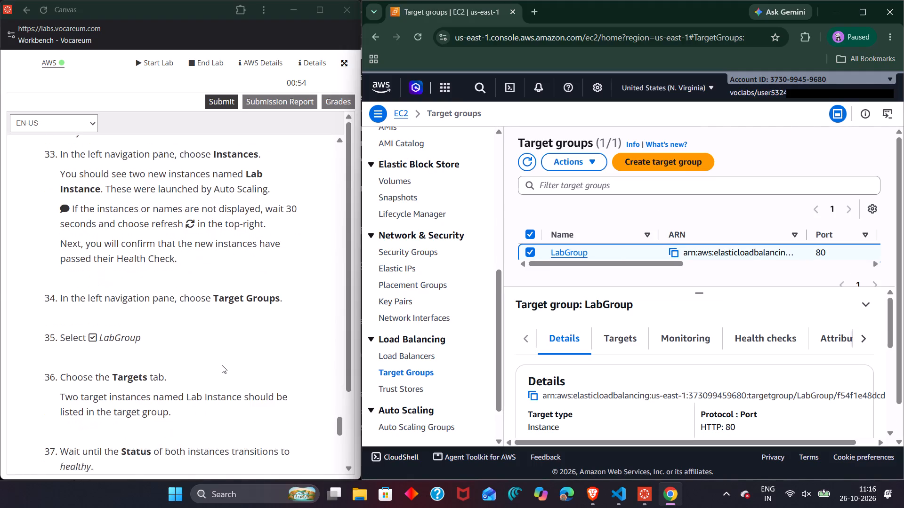
{"action": "scroll", "coordinate": [222, 365], "scroll_direction": "down", "scroll_amount": 1}
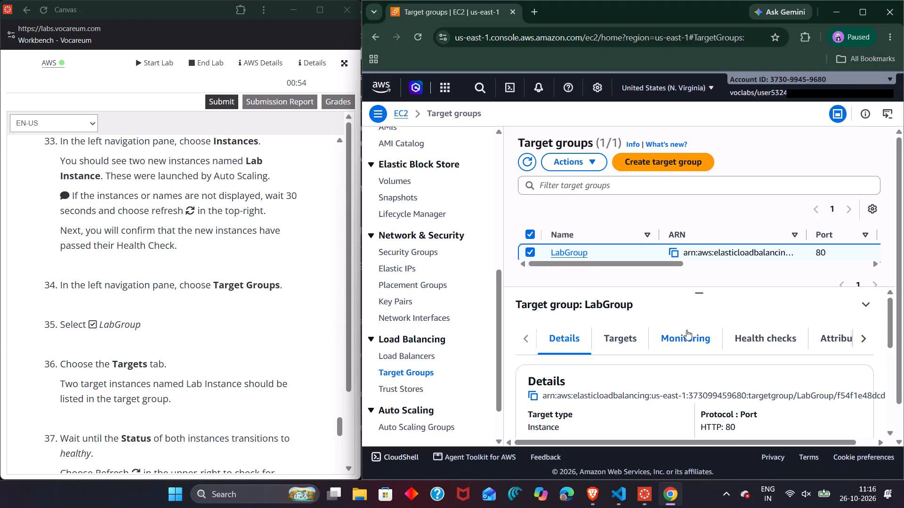
{"action": "scroll", "coordinate": [686, 330], "scroll_direction": "left", "scroll_amount": 4}
{"action": "scroll", "coordinate": [686, 330], "scroll_direction": "right", "scroll_amount": 2}
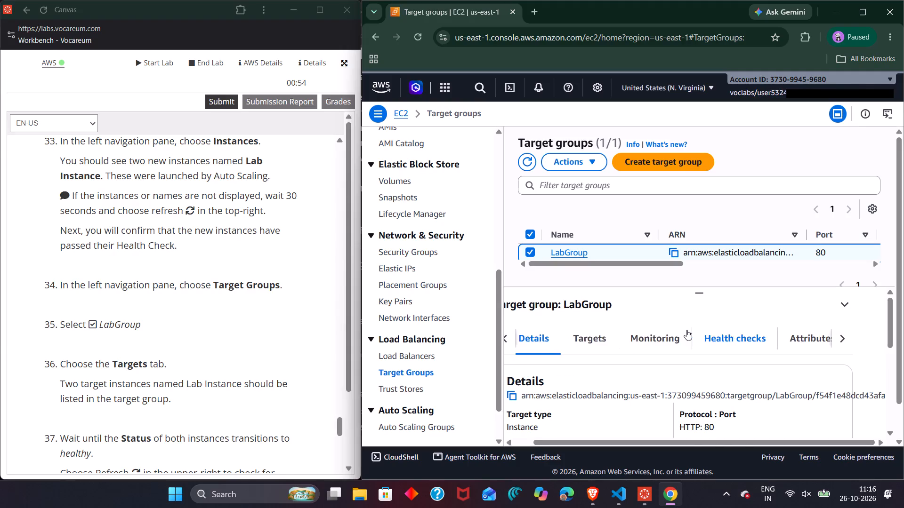
{"action": "scroll", "coordinate": [686, 330], "scroll_direction": "right", "scroll_amount": 1}
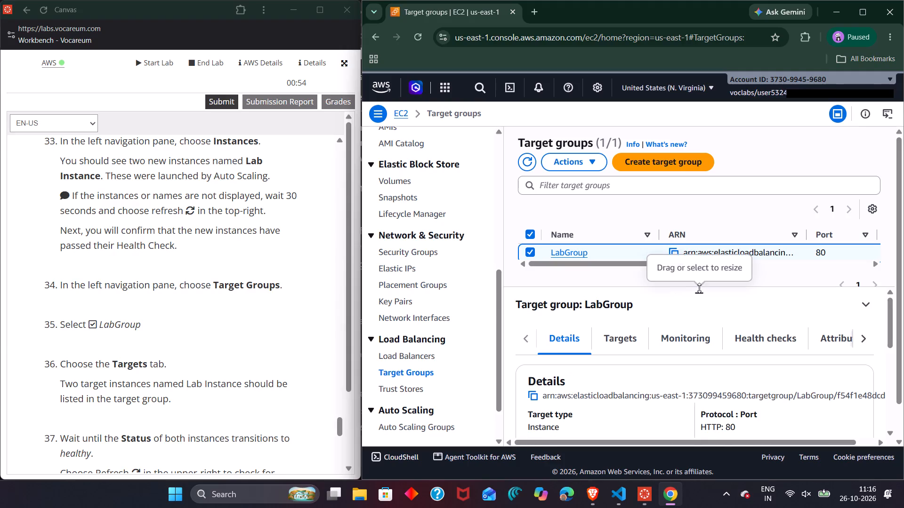
{"action": "left_click_drag", "start_coordinate": [699, 288], "coordinate": [703, 219]}
{"action": "scroll", "coordinate": [660, 354], "scroll_direction": "down", "scroll_amount": 1}
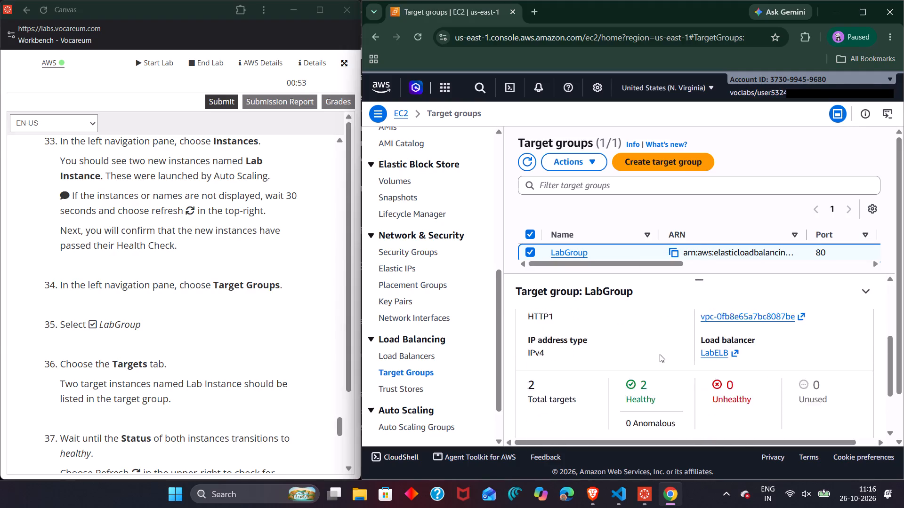
{"action": "scroll", "coordinate": [660, 354], "scroll_direction": "down", "scroll_amount": 3}
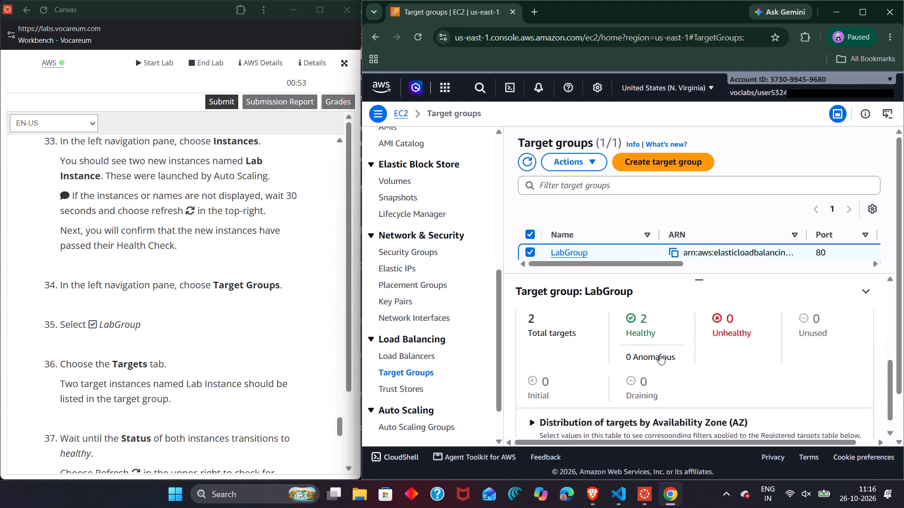
{"action": "scroll", "coordinate": [660, 354], "scroll_direction": "down", "scroll_amount": 2}
{"action": "scroll", "coordinate": [660, 354], "scroll_direction": "up", "scroll_amount": 9}
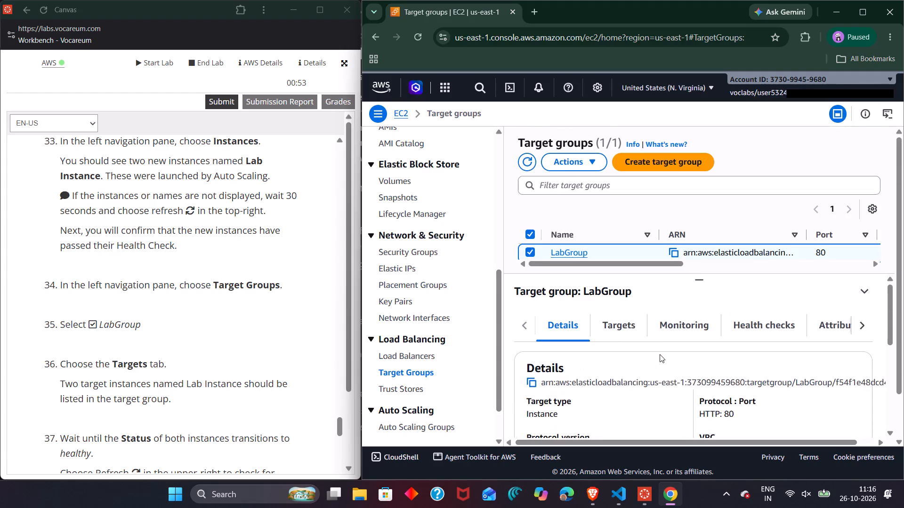
{"action": "scroll", "coordinate": [116, 389], "scroll_direction": "right", "scroll_amount": 1}
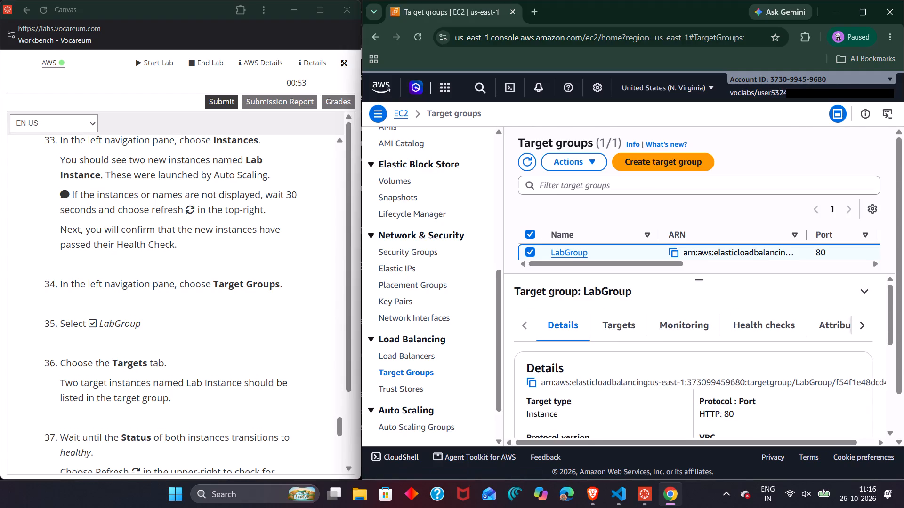
{"action": "scroll", "coordinate": [116, 389], "scroll_direction": "right", "scroll_amount": 1}
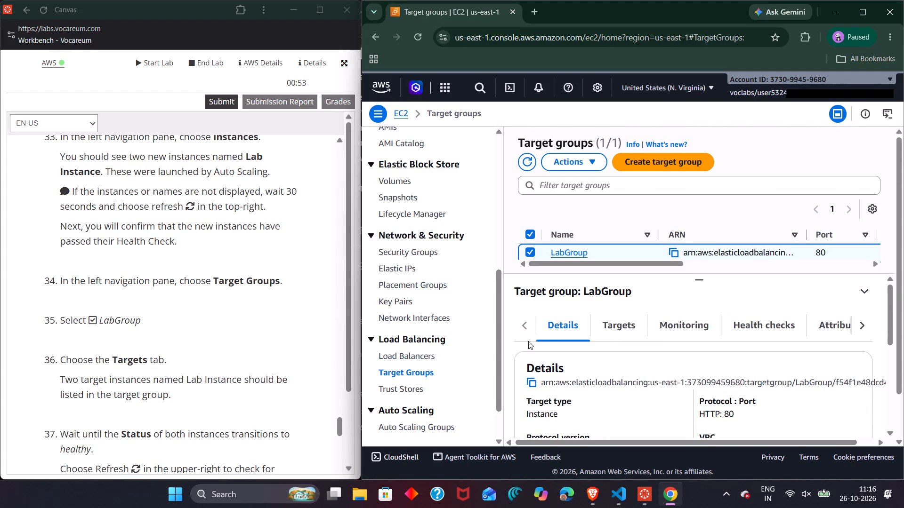
Show LabGroup's registered targets and check the health status of both Lab Instance targets against lab instruction 37.
{"action": "left_click", "coordinate": [616, 329]}
{"action": "scroll", "coordinate": [617, 374], "scroll_direction": "down", "scroll_amount": 4}
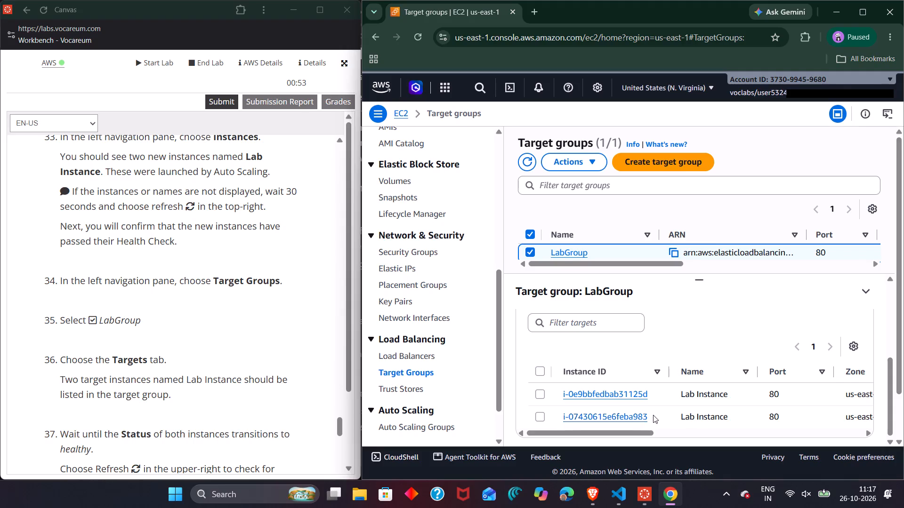
{"action": "scroll", "coordinate": [652, 415], "scroll_direction": "right", "scroll_amount": 1}
{"action": "scroll", "coordinate": [652, 415], "scroll_direction": "left", "scroll_amount": 7}
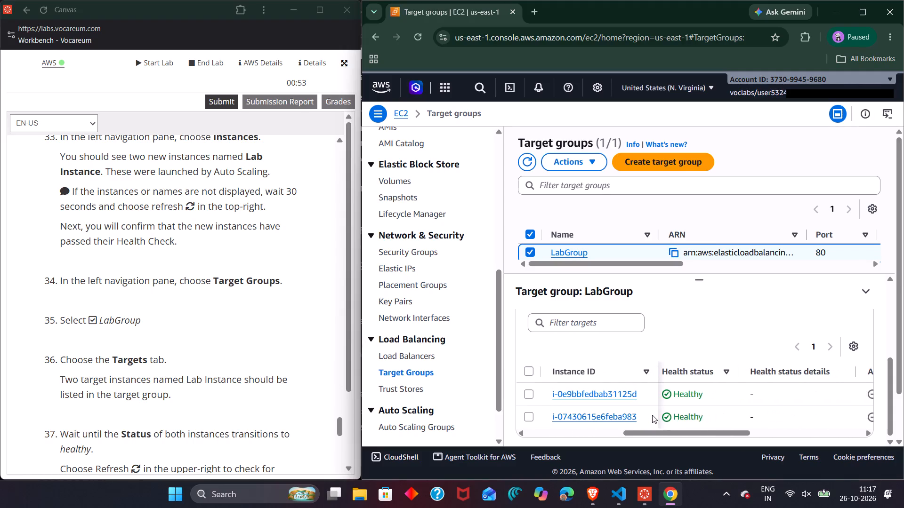
{"action": "scroll", "coordinate": [652, 415], "scroll_direction": "left", "scroll_amount": 2}
{"action": "scroll", "coordinate": [652, 415], "scroll_direction": "right", "scroll_amount": 7}
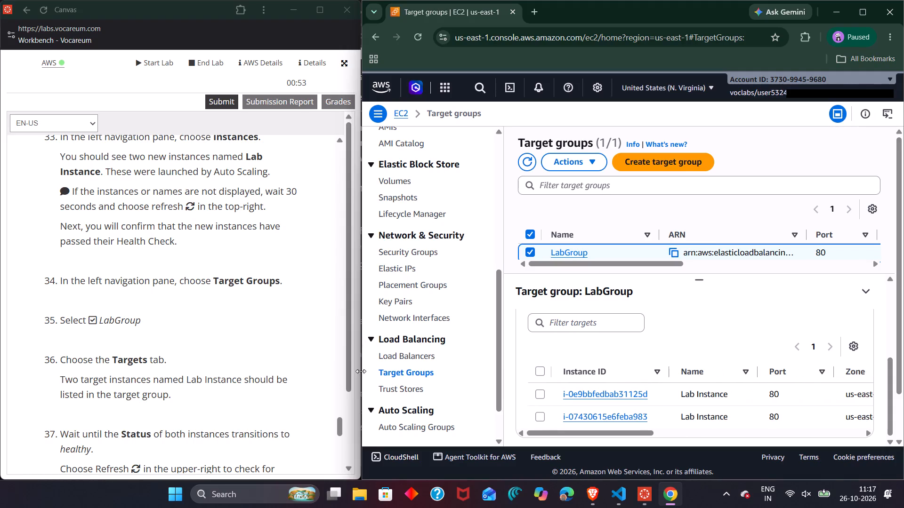
{"action": "scroll", "coordinate": [189, 397], "scroll_direction": "down", "scroll_amount": 1}
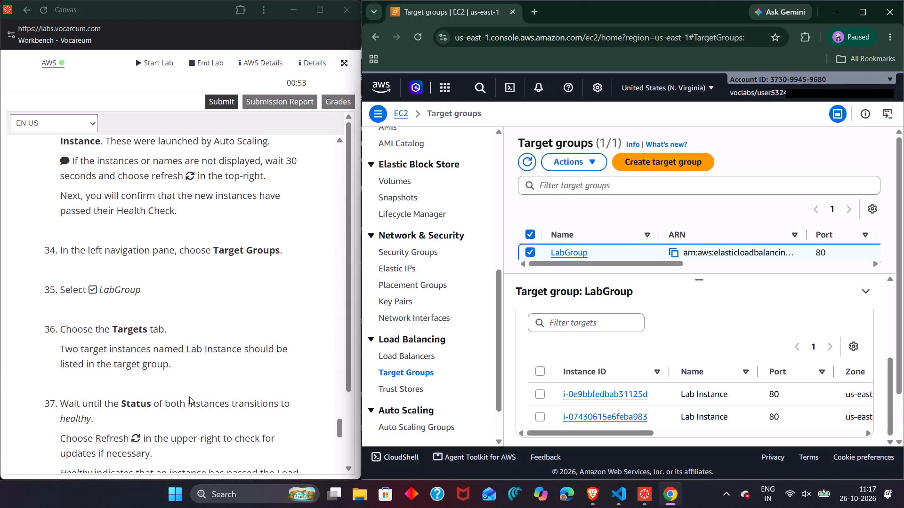
{"action": "scroll", "coordinate": [189, 397], "scroll_direction": "down", "scroll_amount": 1}
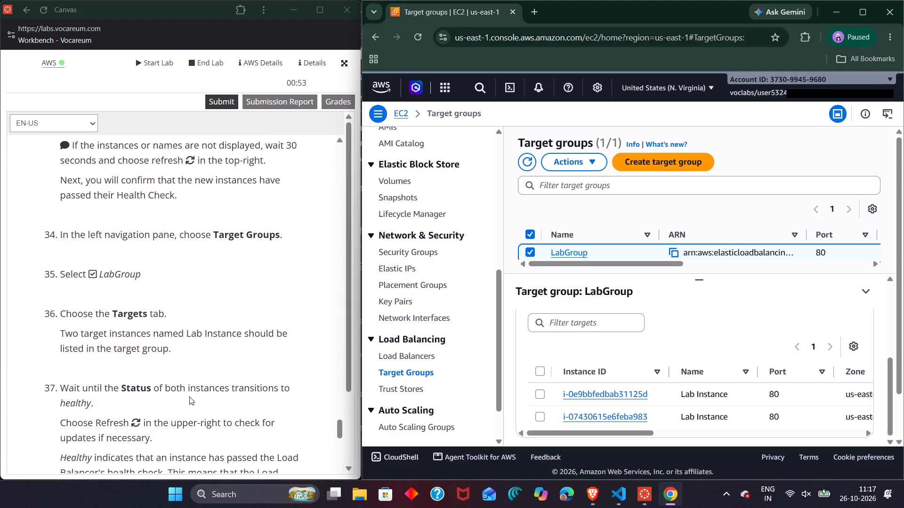
{"action": "scroll", "coordinate": [189, 397], "scroll_direction": "down", "scroll_amount": 2}
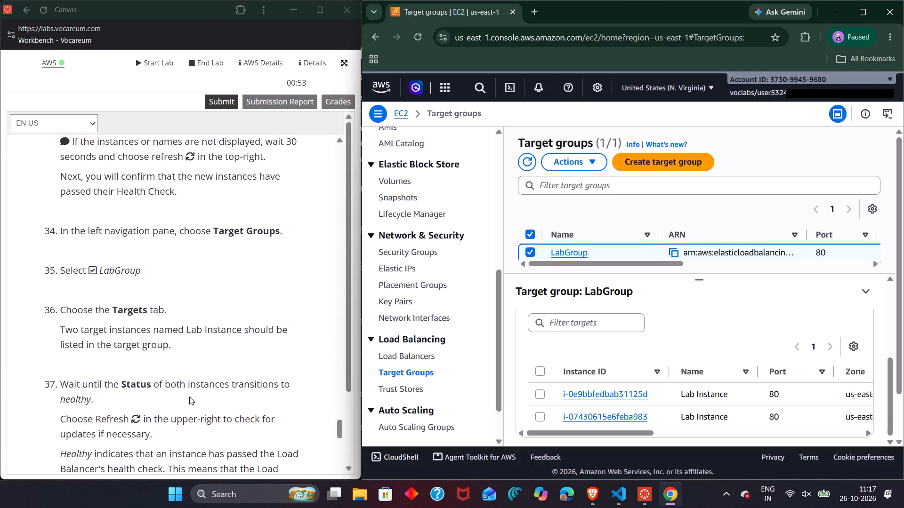
{"action": "scroll", "coordinate": [189, 397], "scroll_direction": "down", "scroll_amount": 1}
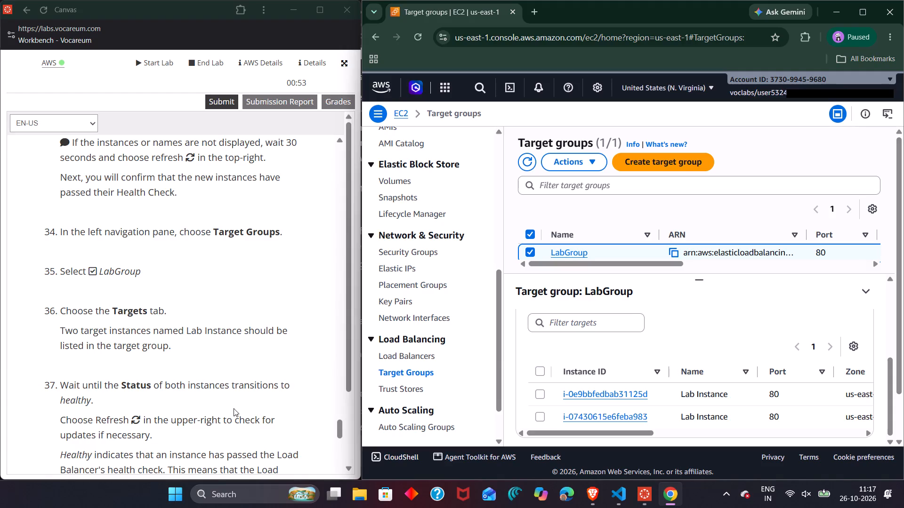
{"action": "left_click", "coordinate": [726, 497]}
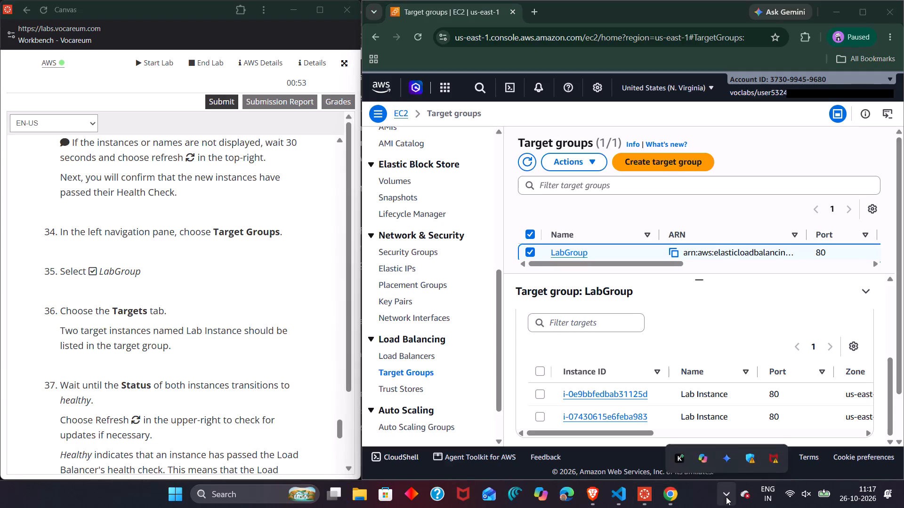
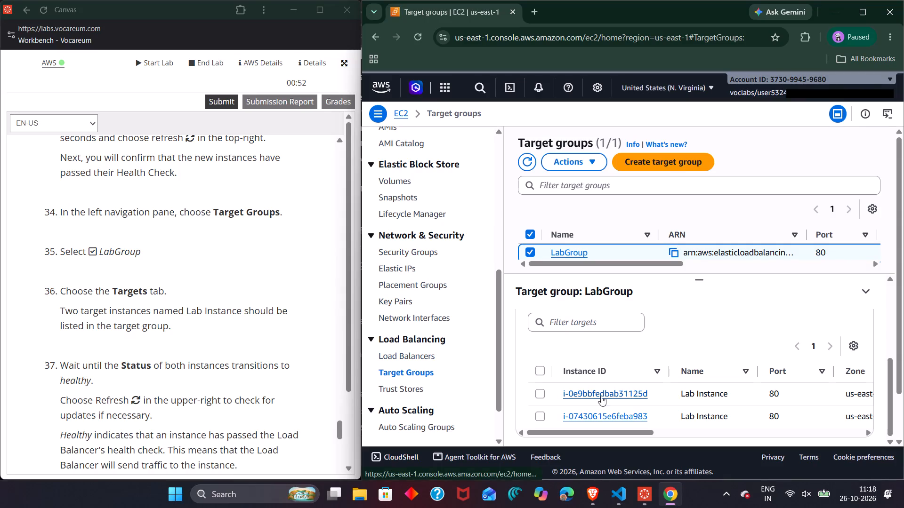
Check the zone and health status of LabGroup's two Lab Instance targets.
{"action": "scroll", "coordinate": [662, 393], "scroll_direction": "left", "scroll_amount": 5}
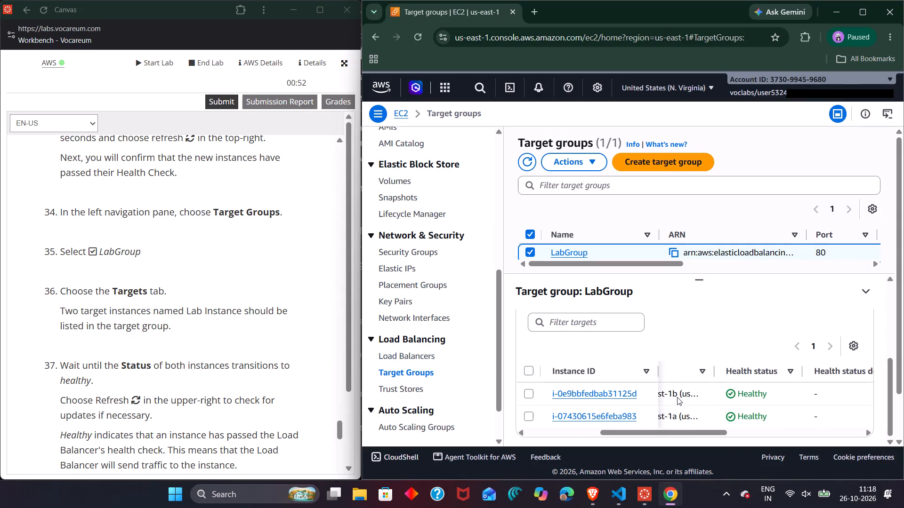
{"action": "scroll", "coordinate": [724, 404], "scroll_direction": "right", "scroll_amount": 1}
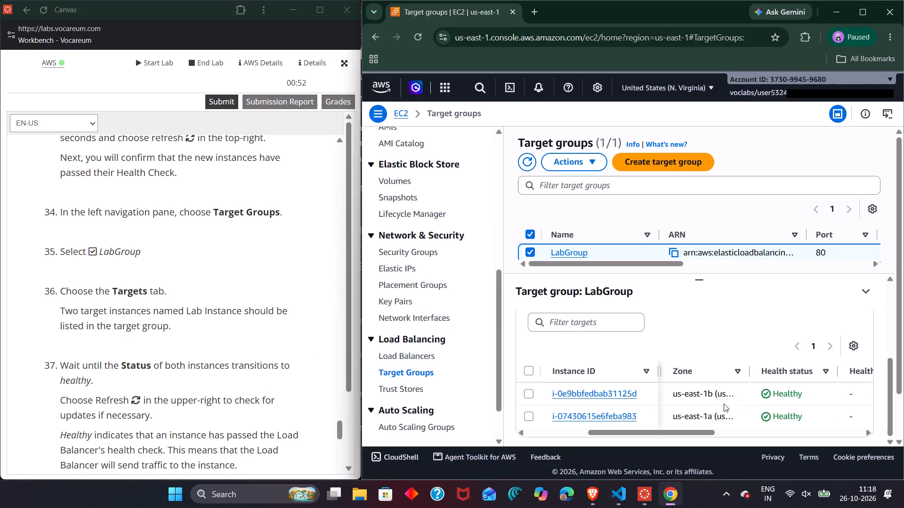
{"action": "scroll", "coordinate": [724, 404], "scroll_direction": "right", "scroll_amount": 2}
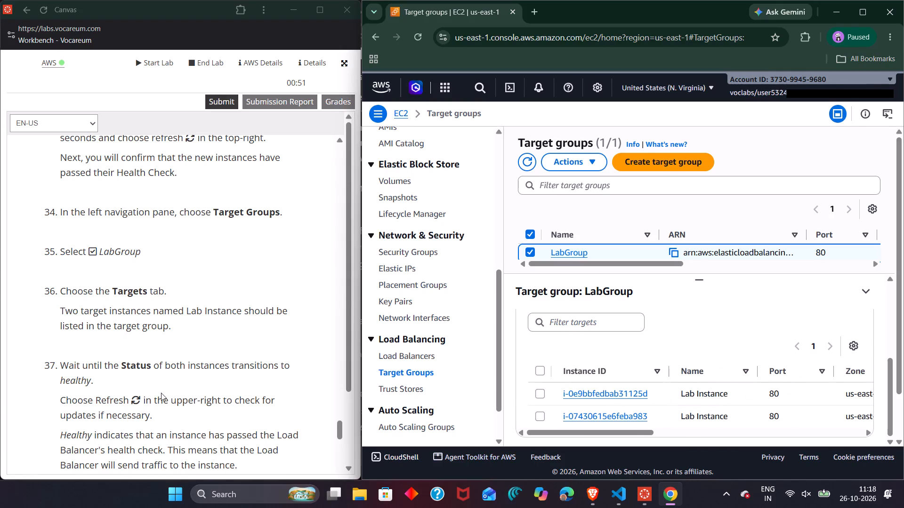
Read on to lab instruction 38 and open the EC2 Load Balancers list.
{"action": "scroll", "coordinate": [161, 391], "scroll_direction": "down", "scroll_amount": 3}
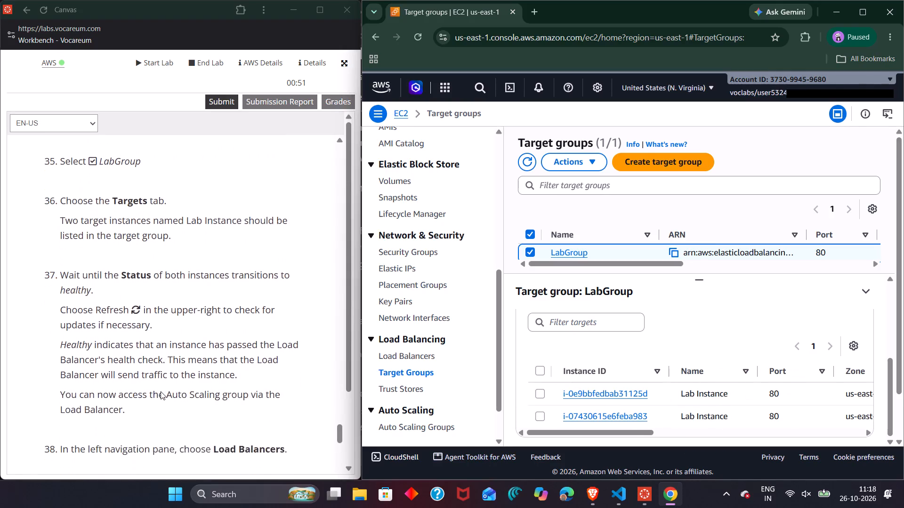
{"action": "scroll", "coordinate": [161, 391], "scroll_direction": "down", "scroll_amount": 2}
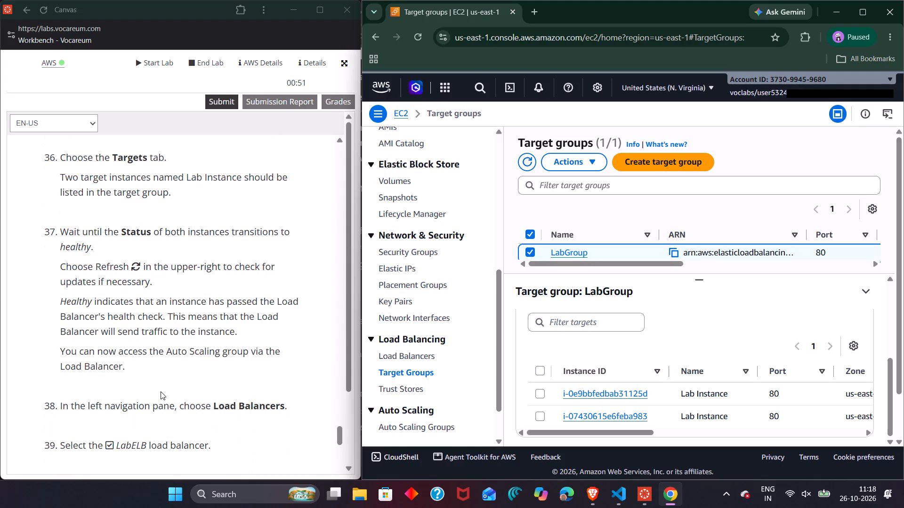
{"action": "scroll", "coordinate": [161, 391], "scroll_direction": "down", "scroll_amount": 1}
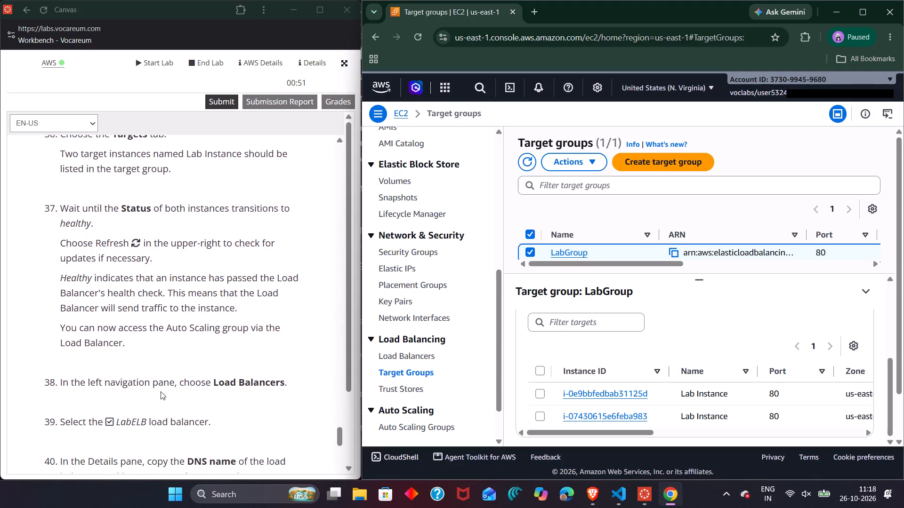
{"action": "left_click", "coordinate": [398, 355]}
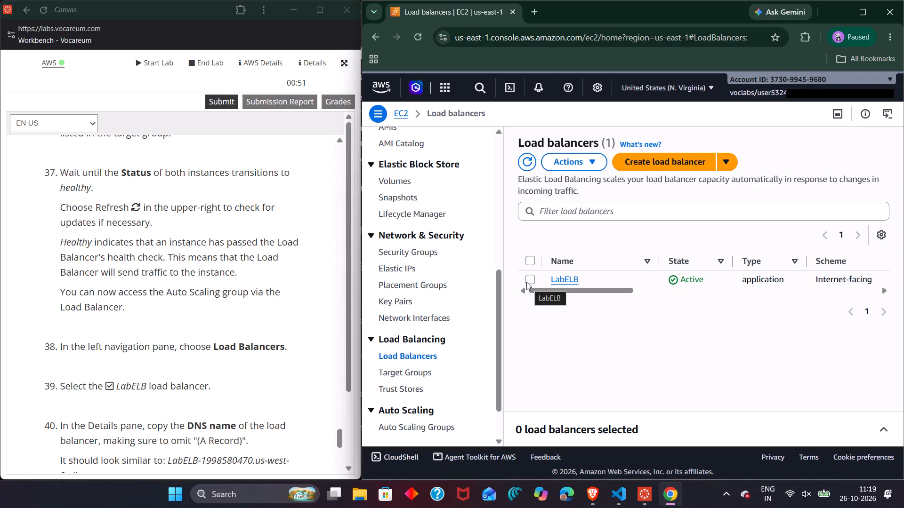
Open the EC2 Instances list to check the state of the lab's instances.
{"action": "scroll", "coordinate": [415, 205], "scroll_direction": "up", "scroll_amount": 3}
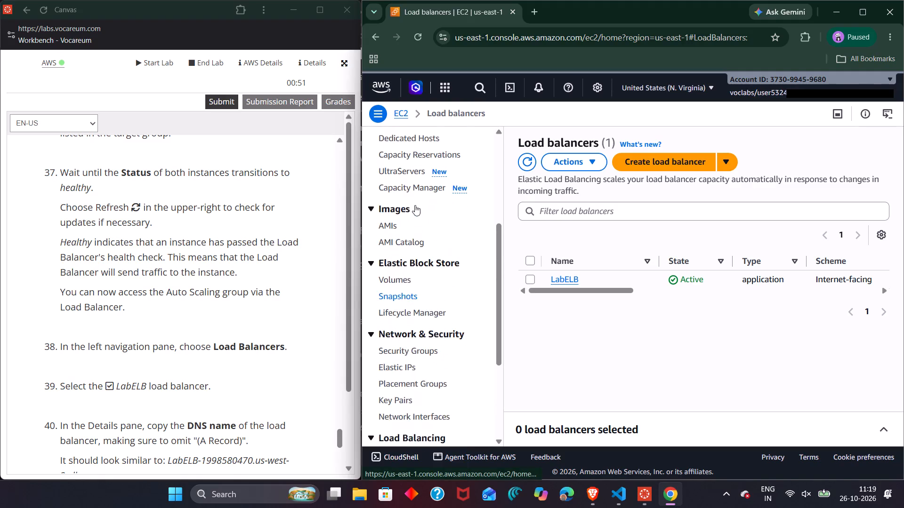
{"action": "scroll", "coordinate": [415, 205], "scroll_direction": "up", "scroll_amount": 2}
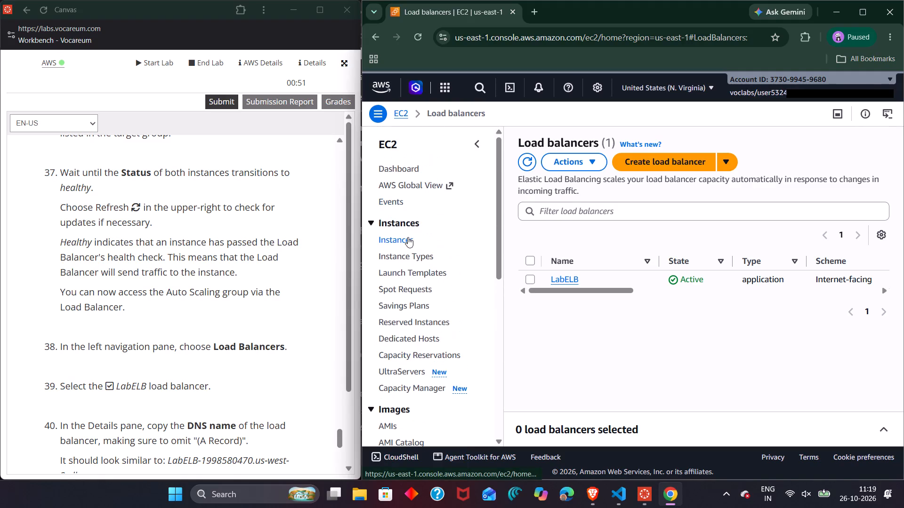
{"action": "left_click", "coordinate": [408, 237]}
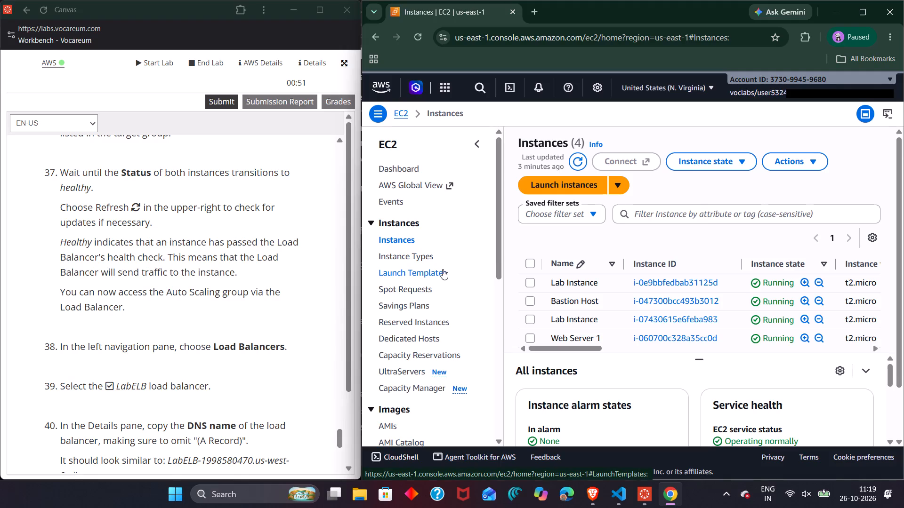
Return to the EC2 Load Balancers list and select the LabELB load balancer.
{"action": "scroll", "coordinate": [420, 365], "scroll_direction": "down", "scroll_amount": 2}
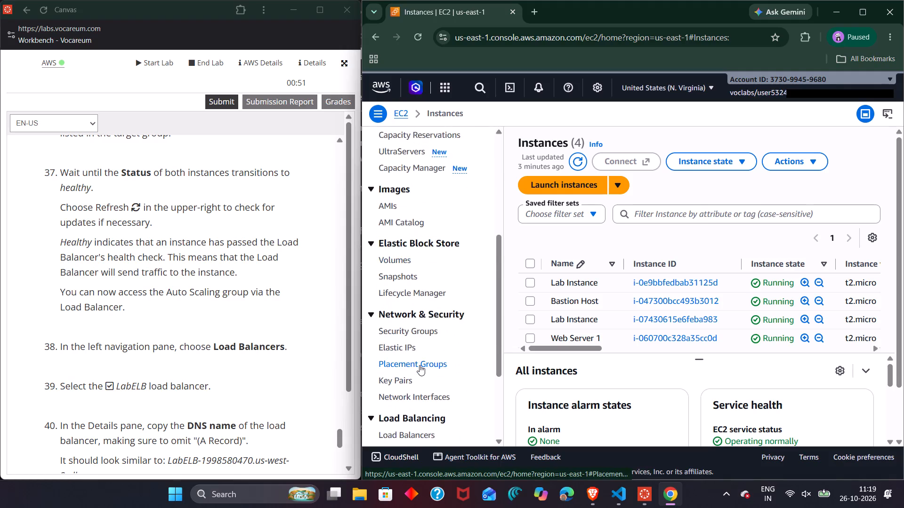
{"action": "scroll", "coordinate": [420, 365], "scroll_direction": "down", "scroll_amount": 3}
{"action": "left_click", "coordinate": [420, 365]}
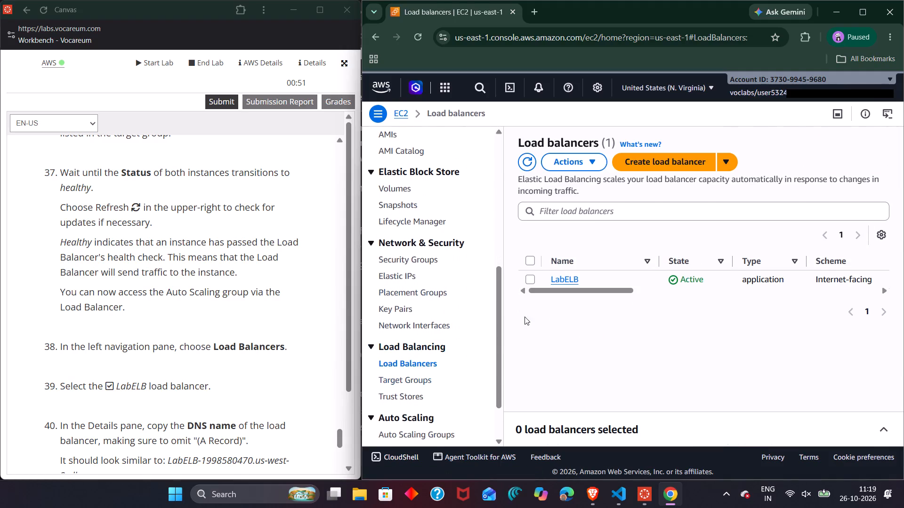
{"action": "left_click", "coordinate": [528, 282]}
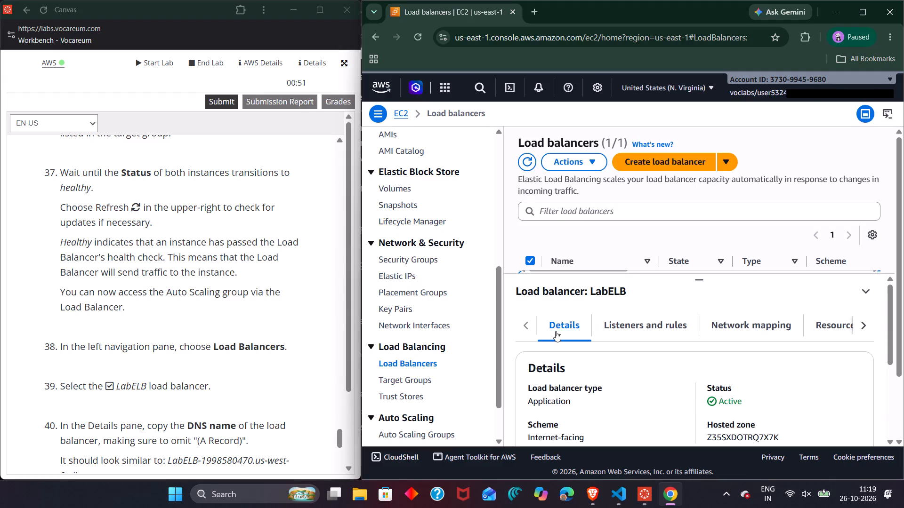
Copy LabELB's DNS name from its details, as lab instruction 40 directs.
{"action": "scroll", "coordinate": [236, 402], "scroll_direction": "down", "scroll_amount": 1}
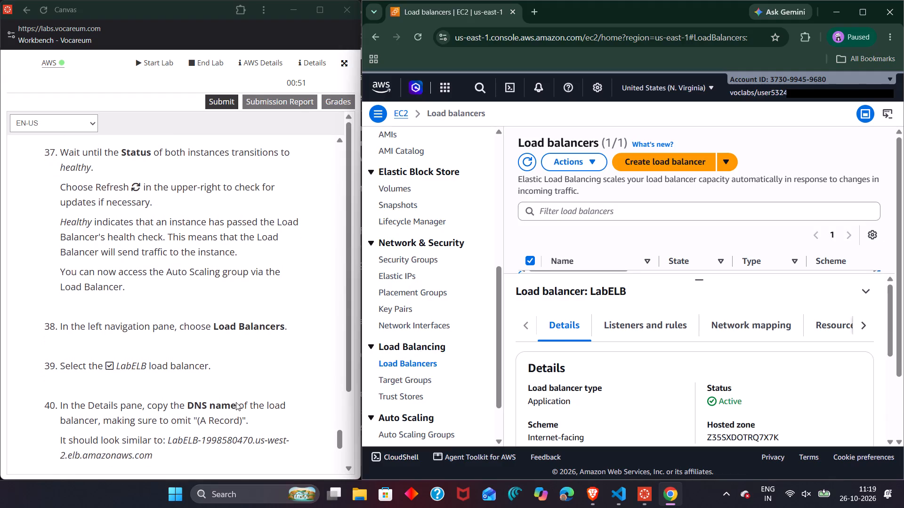
{"action": "scroll", "coordinate": [236, 402], "scroll_direction": "down", "scroll_amount": 1}
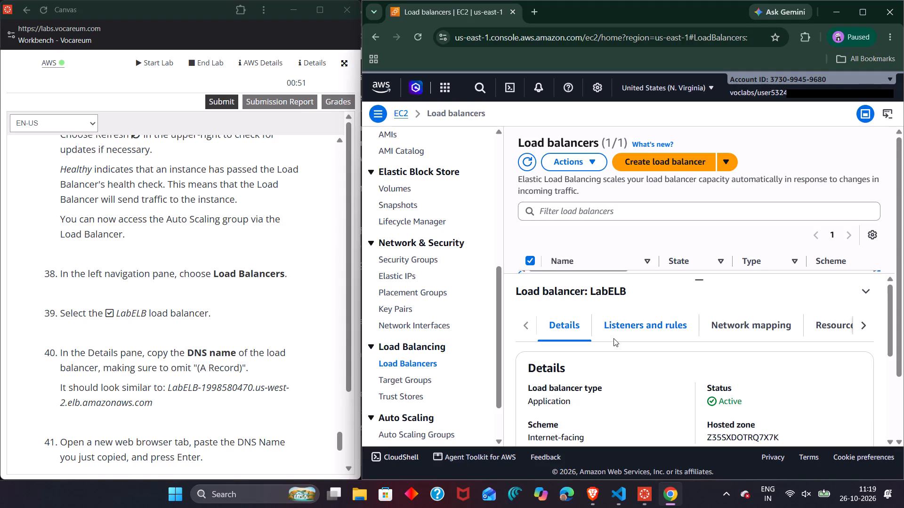
{"action": "scroll", "coordinate": [613, 342], "scroll_direction": "down", "scroll_amount": 6}
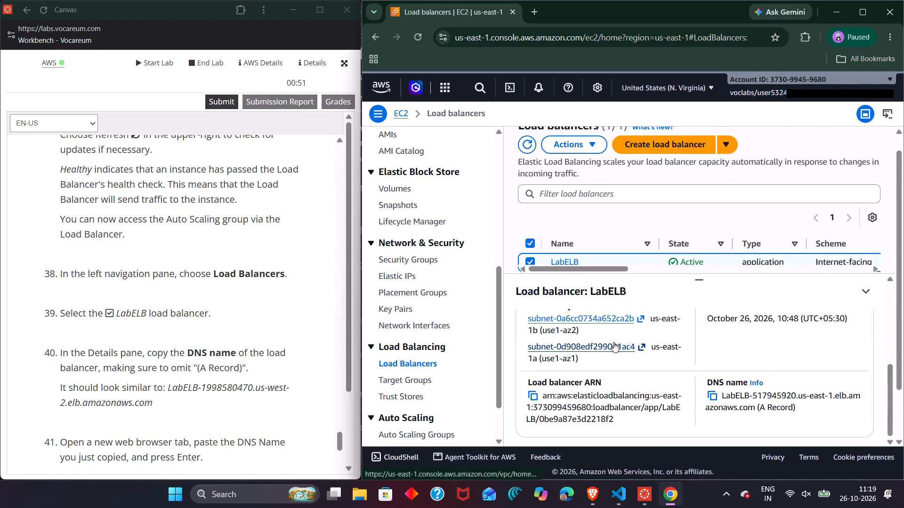
{"action": "scroll", "coordinate": [613, 342], "scroll_direction": "down", "scroll_amount": 1}
{"action": "scroll", "coordinate": [613, 342], "scroll_direction": "up", "scroll_amount": 1}
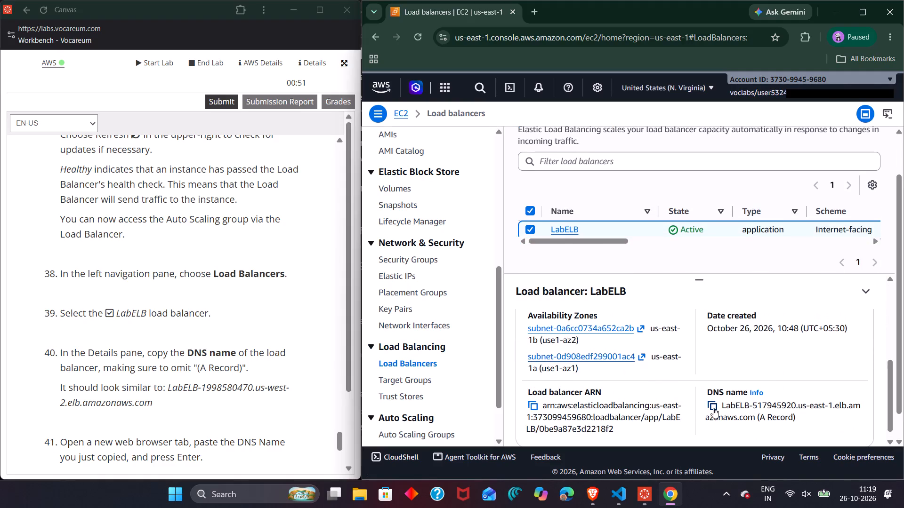
{"action": "left_click", "coordinate": [713, 408]}
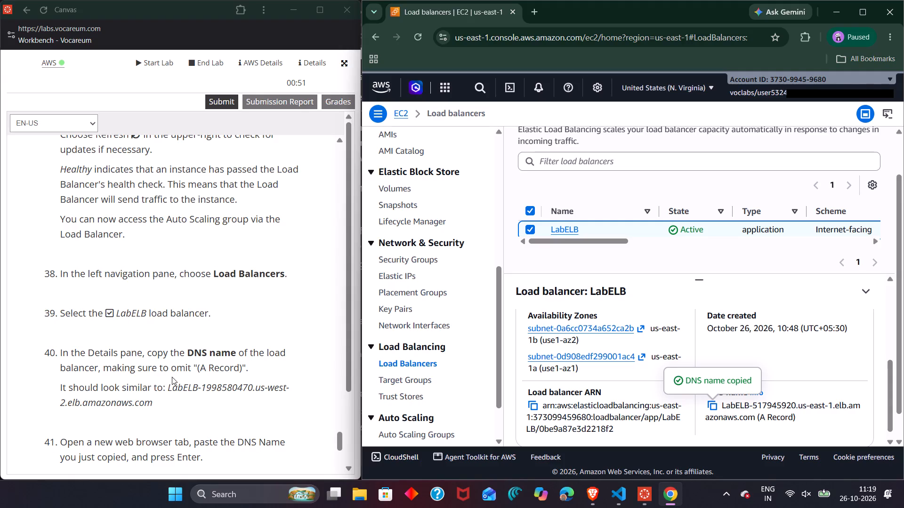
Follow lab instruction 41 and load the copied DNS name, LabELB-517945920.us-east-1.elb.amazonaws.com, in a new browser tab.
{"action": "left_click", "coordinate": [259, 367]}
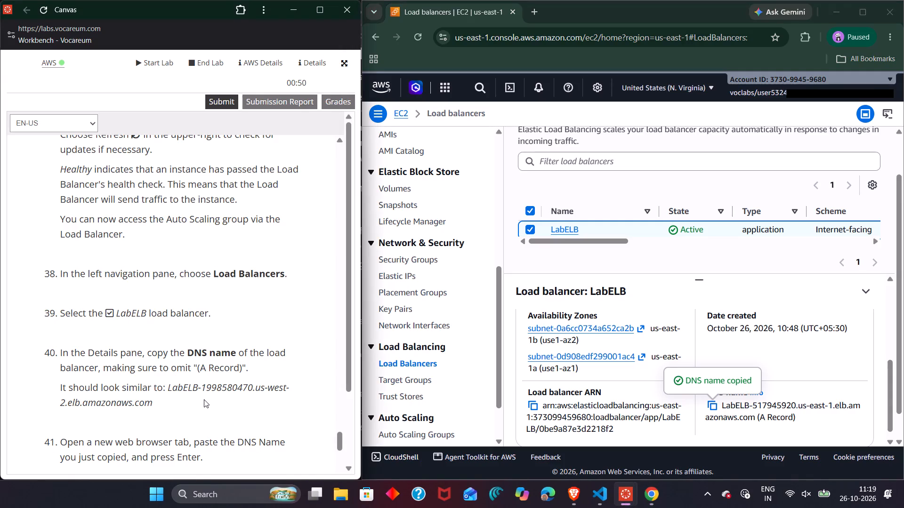
{"action": "scroll", "coordinate": [202, 400], "scroll_direction": "down", "scroll_amount": 1}
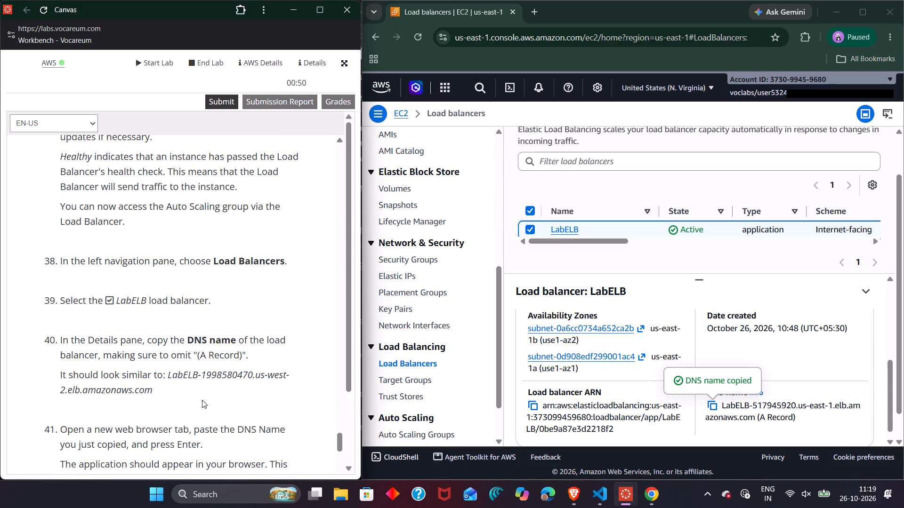
{"action": "scroll", "coordinate": [202, 400], "scroll_direction": "down", "scroll_amount": 2}
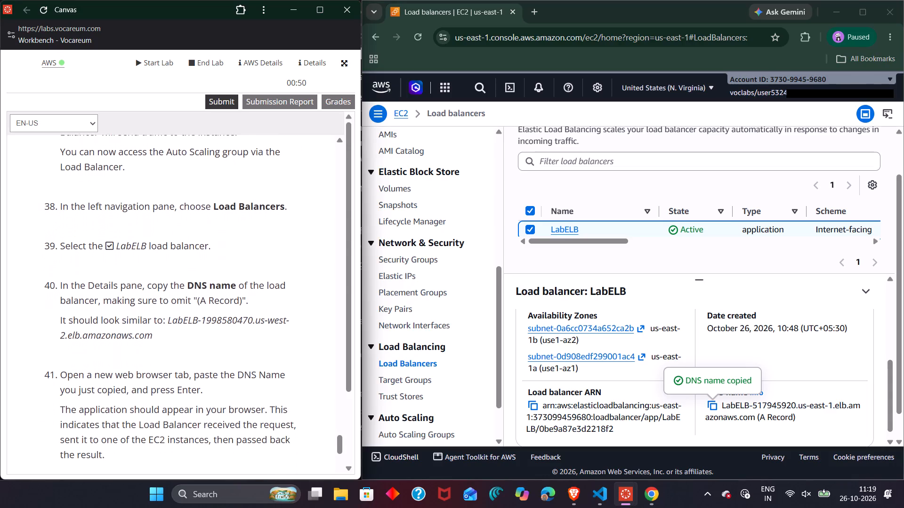
{"action": "scroll", "coordinate": [202, 400], "scroll_direction": "down", "scroll_amount": 2}
{"action": "scroll", "coordinate": [202, 400], "scroll_direction": "up", "scroll_amount": 4}
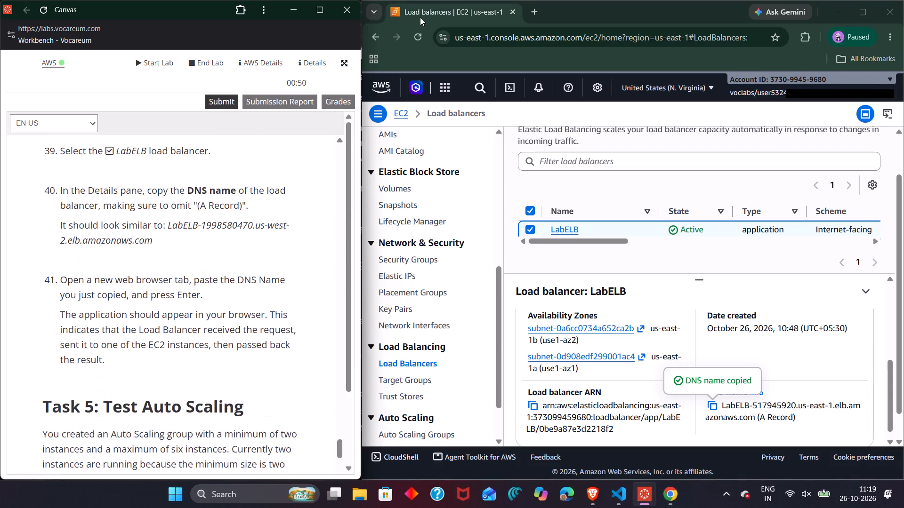
{"action": "left_click", "coordinate": [531, 8]}
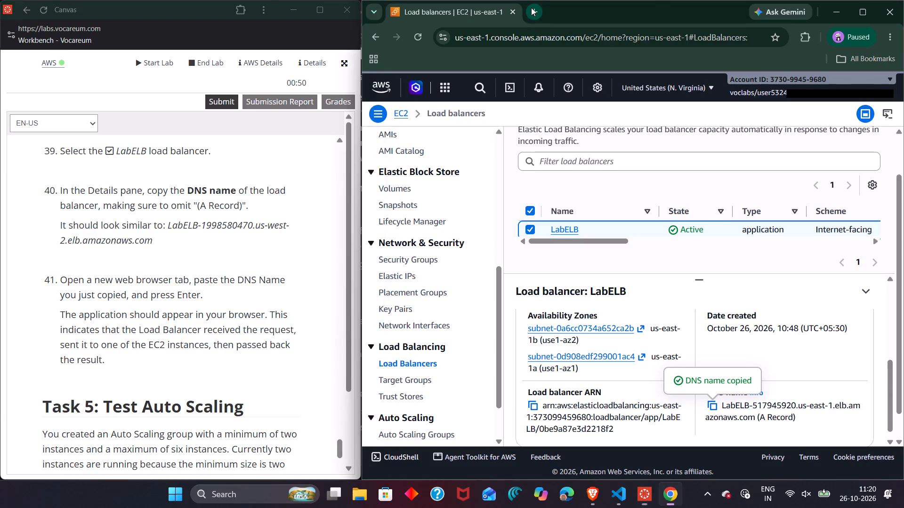
{"action": "key", "text": "ctrl+v"}
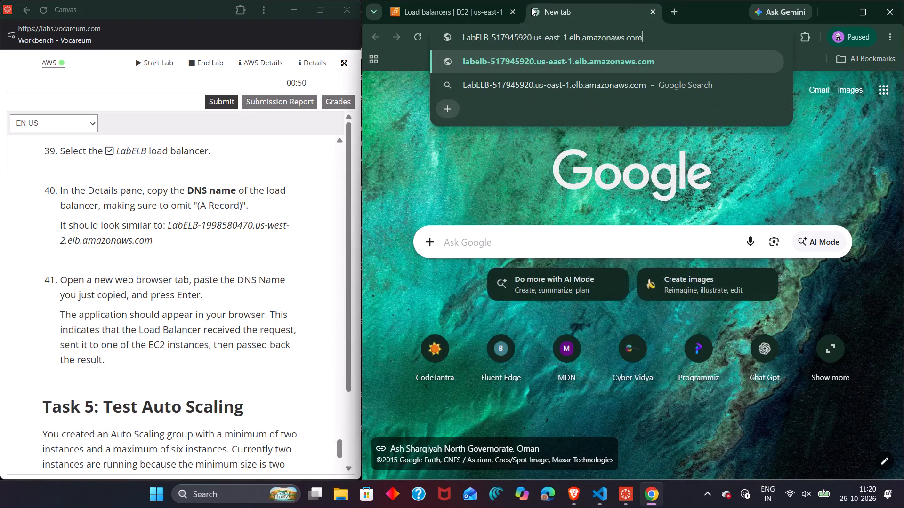
{"action": "key", "text": "Return"}
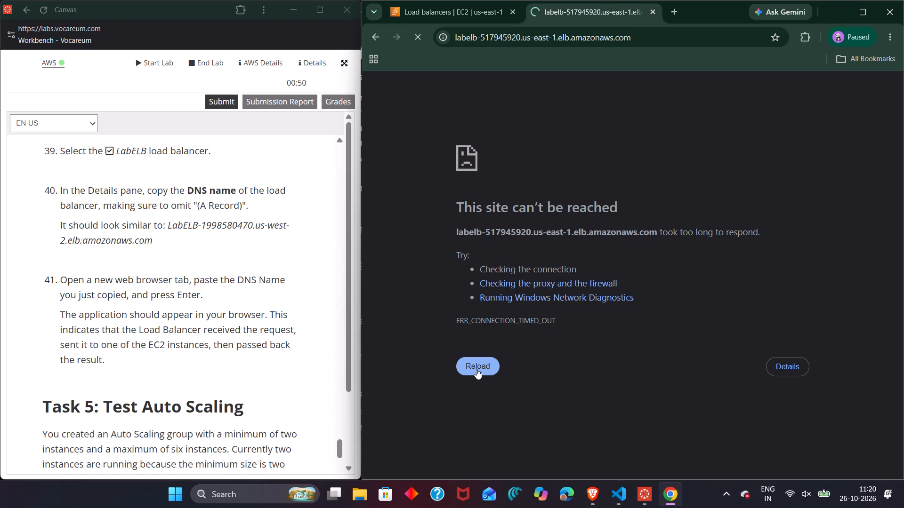
Retry loading the application at LabELB's DNS address by reloading the page.
{"action": "left_click", "coordinate": [476, 369]}
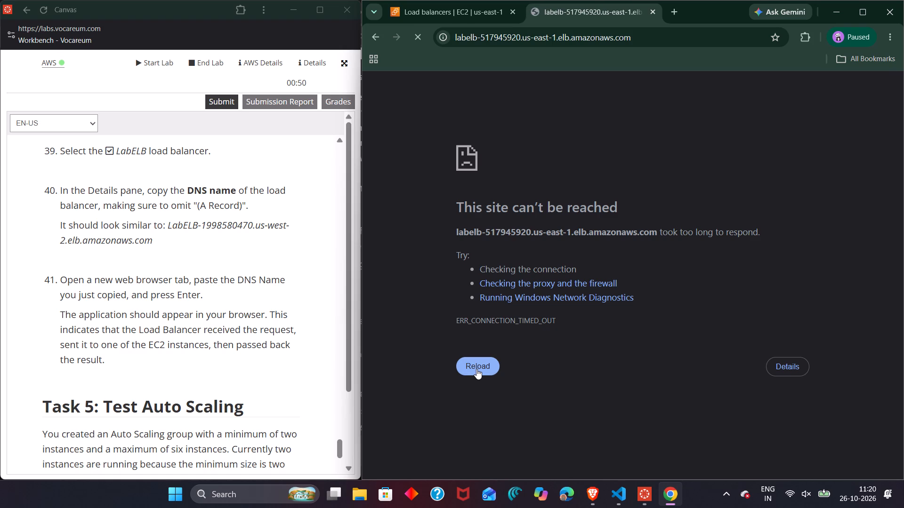
{"action": "left_click", "coordinate": [476, 369]}
{"action": "left_click", "coordinate": [476, 369]}
{"action": "left_click", "coordinate": [415, 34]}
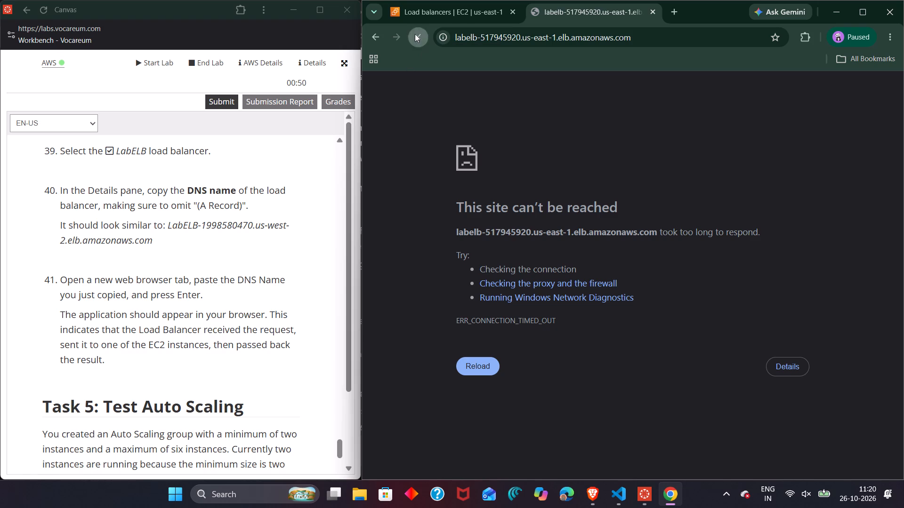
{"action": "left_click", "coordinate": [415, 34]}
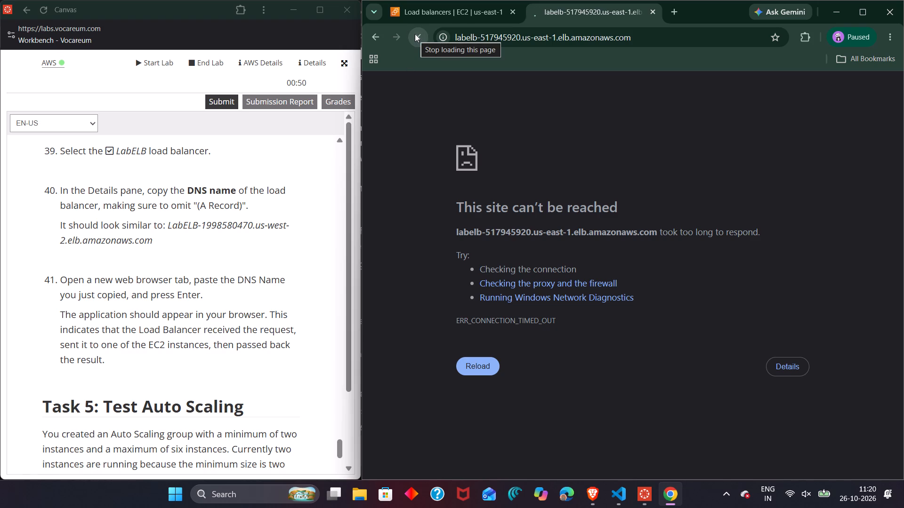
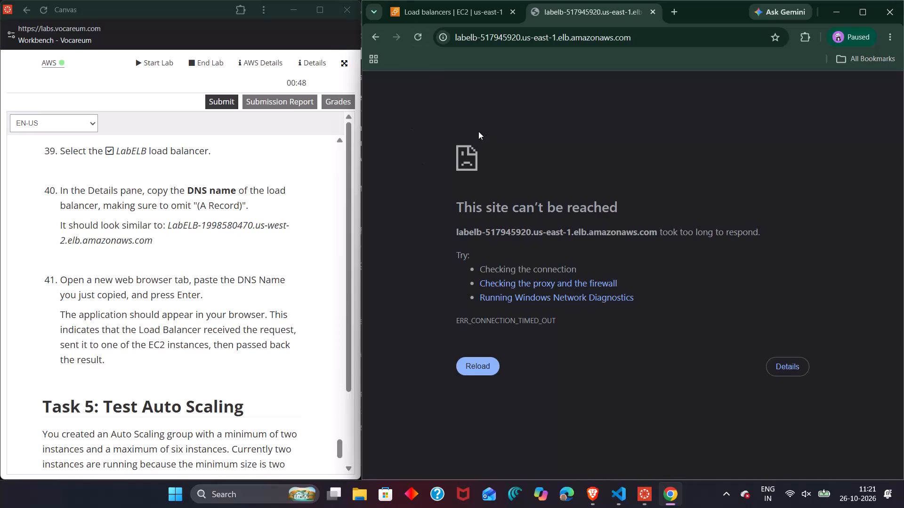
{"action": "left_click", "coordinate": [556, 39]}
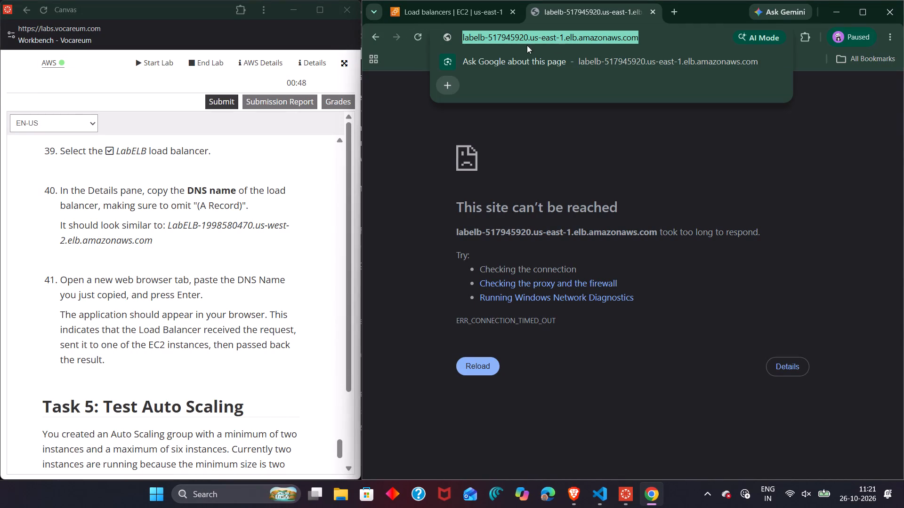
{"action": "scroll", "coordinate": [544, 40], "scroll_direction": "right", "scroll_amount": 1}
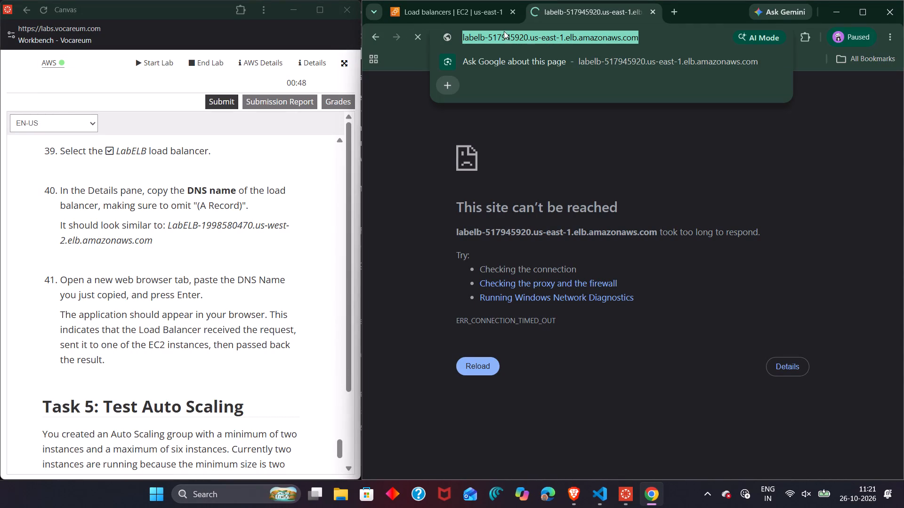
{"action": "left_click", "coordinate": [504, 32]}
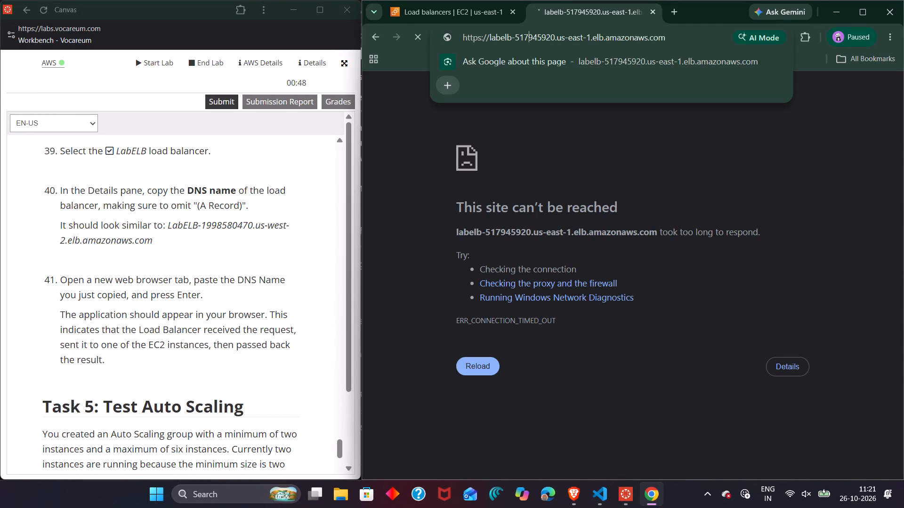
{"action": "left_click", "coordinate": [480, 37]}
{"action": "key", "text": "BackSpace"}
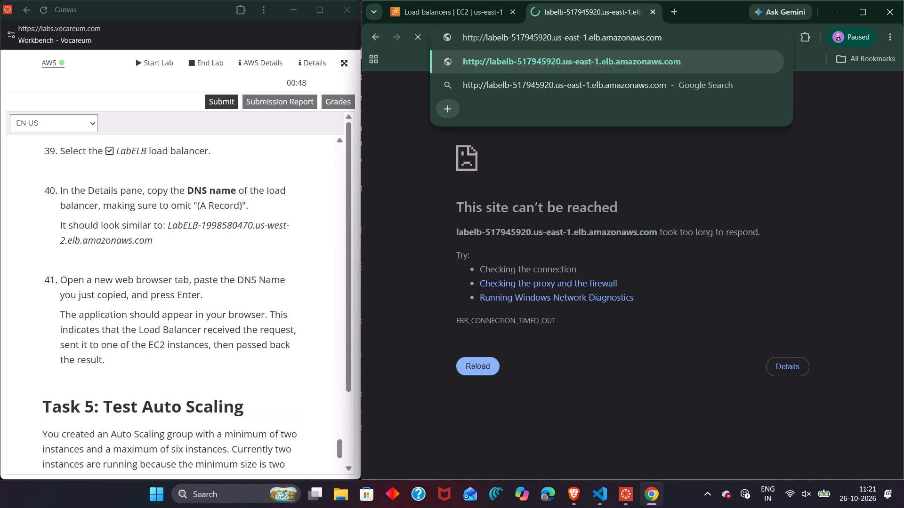
{"action": "key", "text": "Return"}
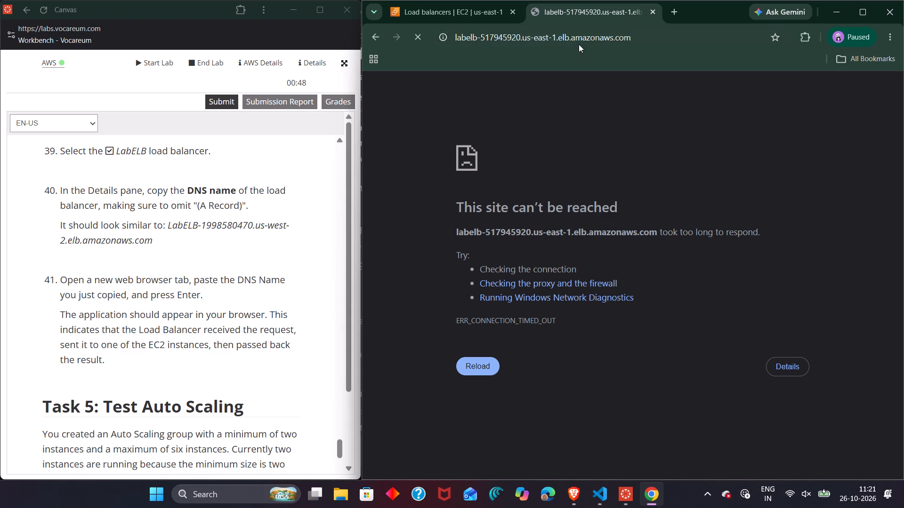